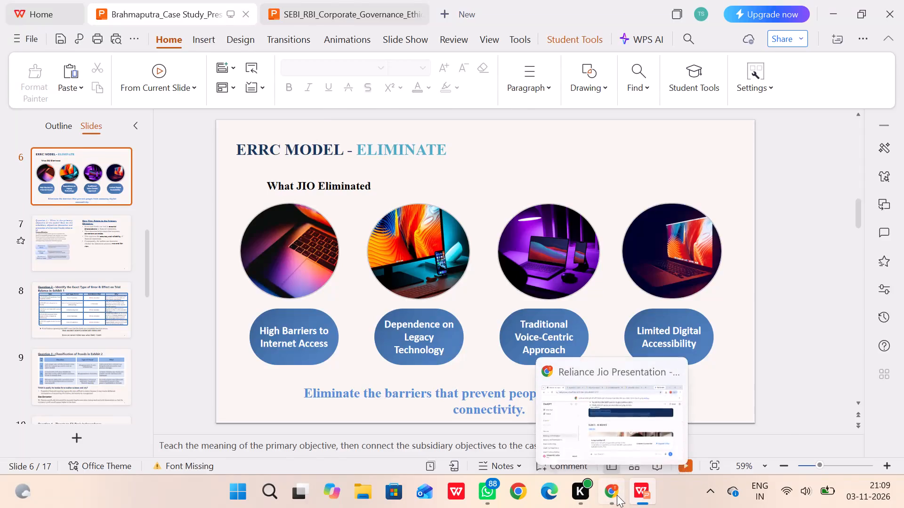
Read the Slide 5 – R: Reduce content in the ChatGPT conversation, through to the start of Slide 6 – R: Raise.
scroll(574, 274, down, 1)
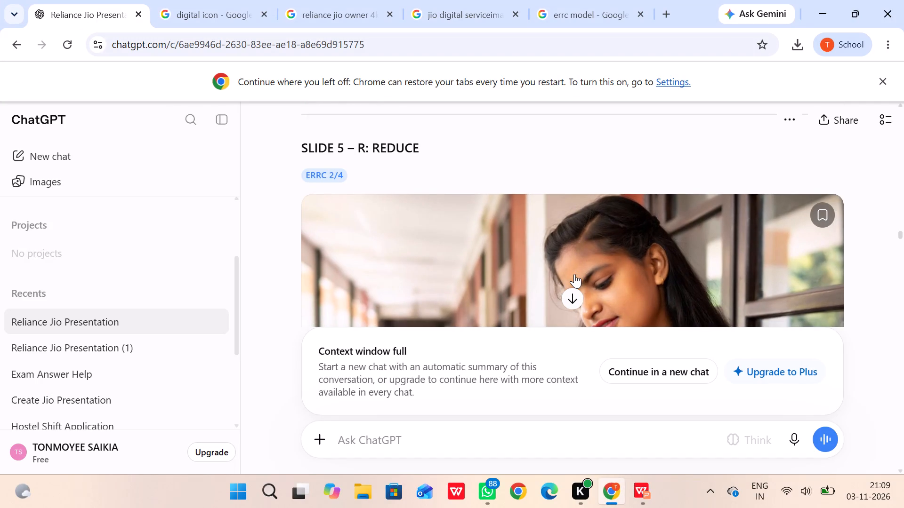
scroll(574, 274, down, 1)
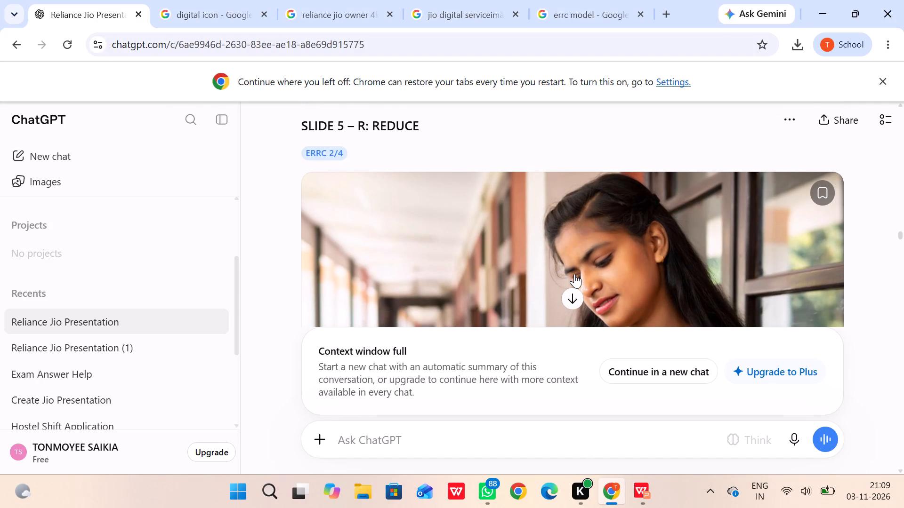
scroll(574, 274, down, 1)
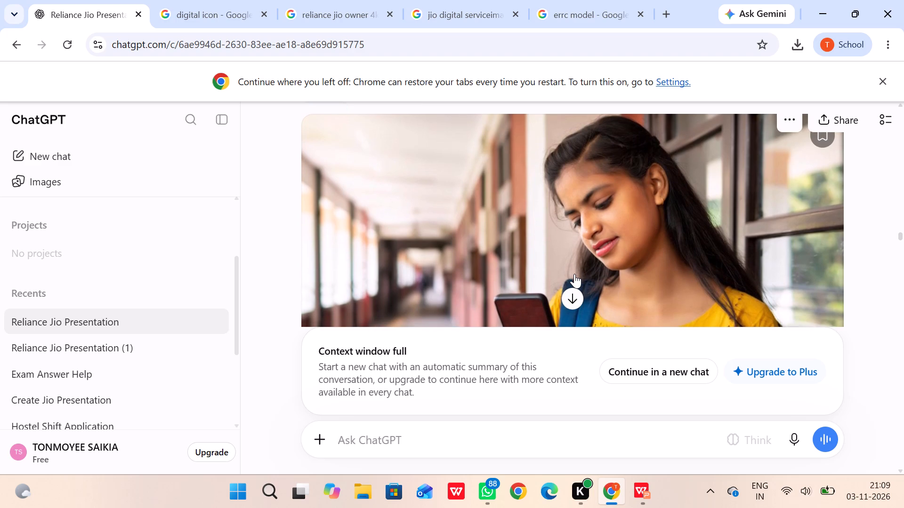
scroll(574, 274, down, 2)
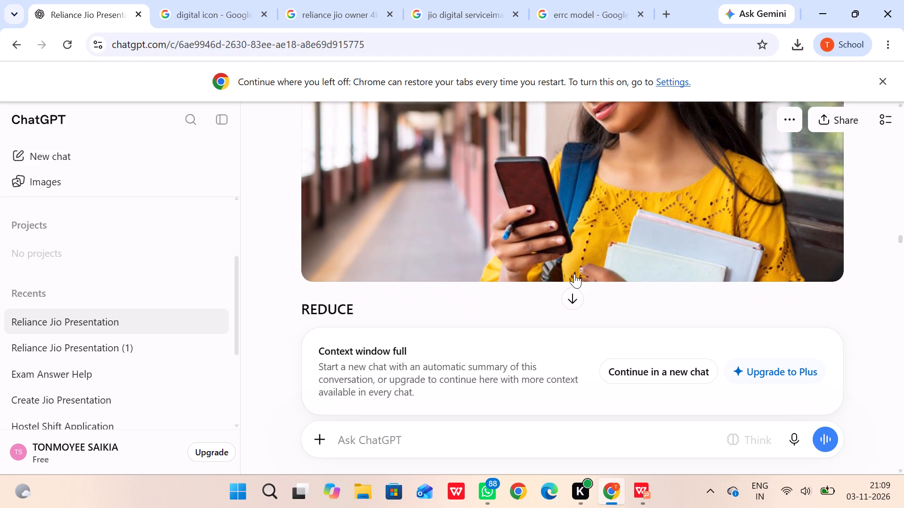
scroll(574, 274, up, 1)
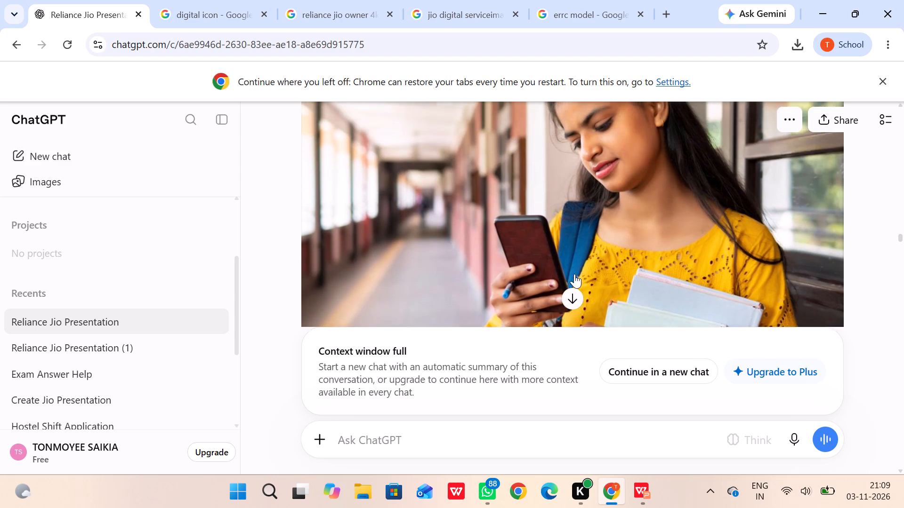
scroll(574, 274, up, 1)
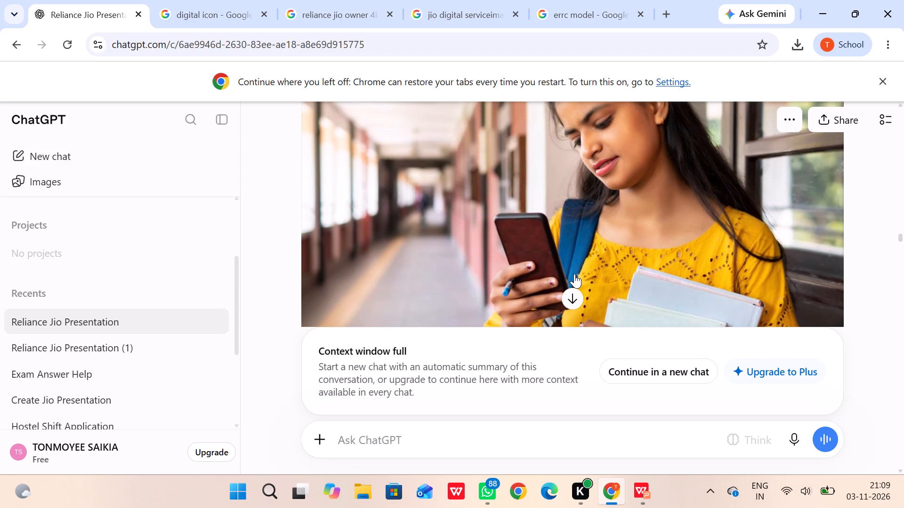
scroll(621, 229, up, 1)
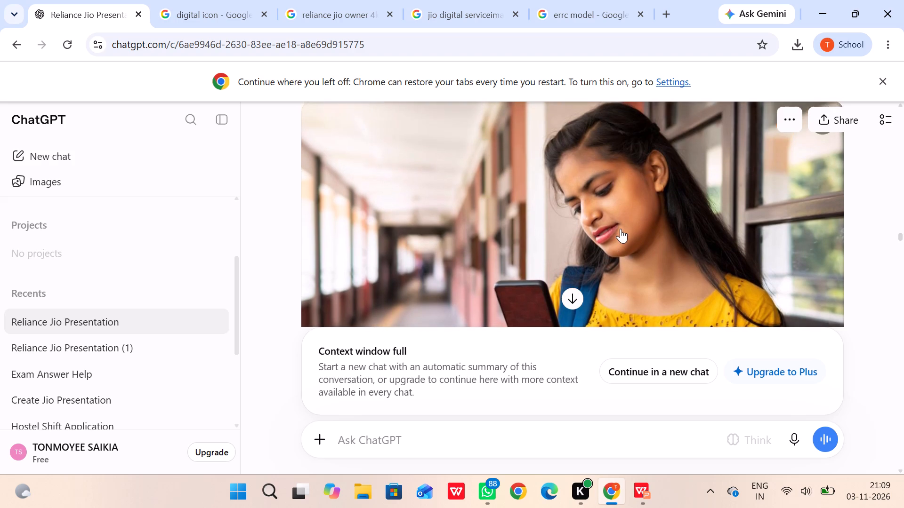
scroll(621, 229, up, 1)
scroll(621, 229, down, 1)
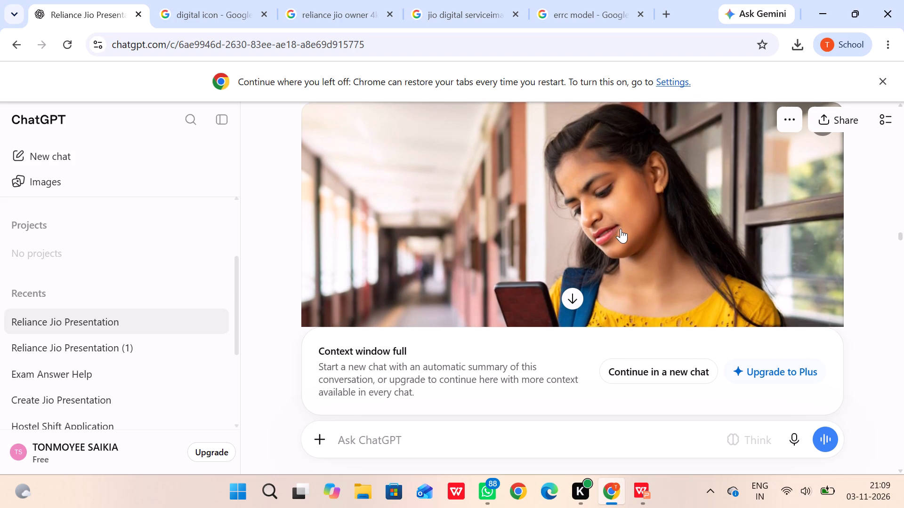
scroll(621, 229, down, 1)
scroll(285, 255, down, 1)
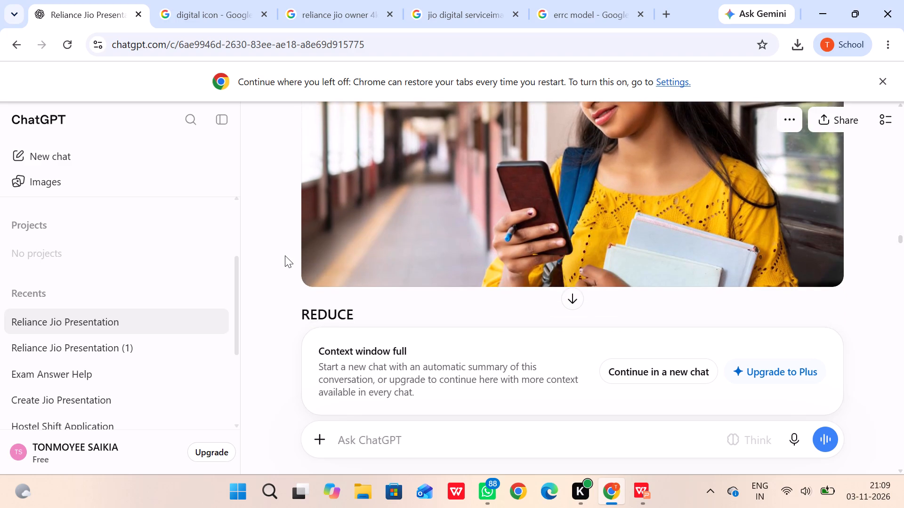
scroll(285, 255, down, 3)
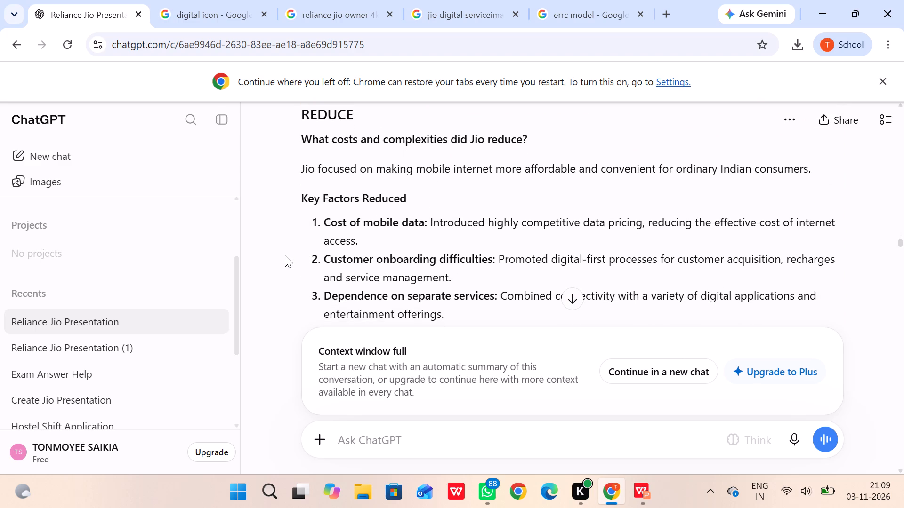
scroll(339, 243, down, 1)
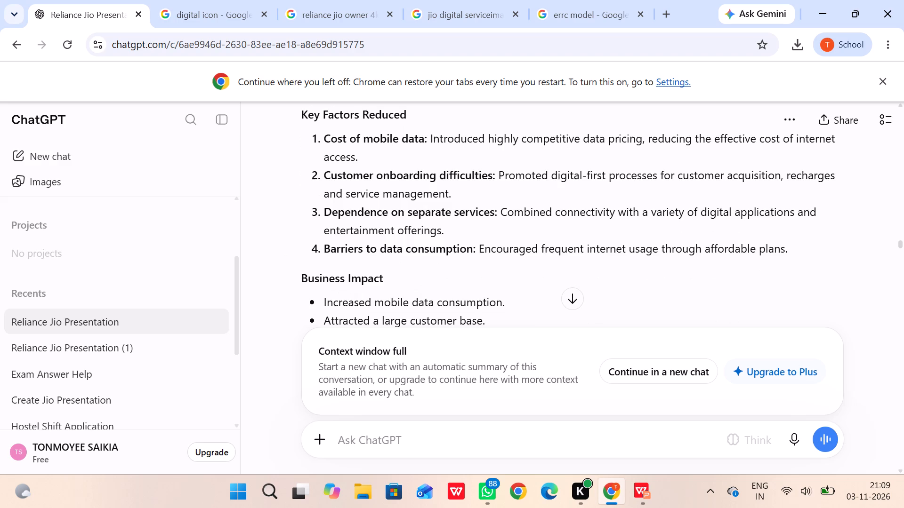
scroll(339, 243, down, 4)
scroll(339, 243, up, 1)
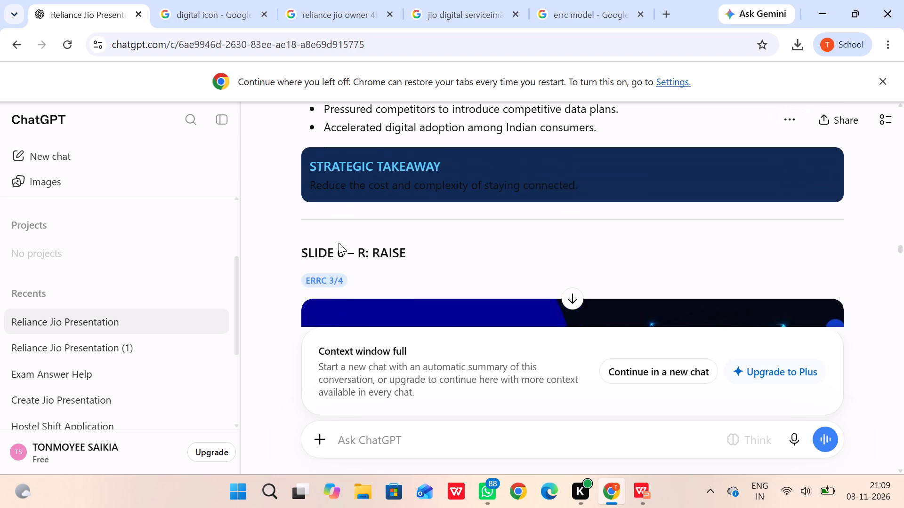
scroll(339, 243, up, 2)
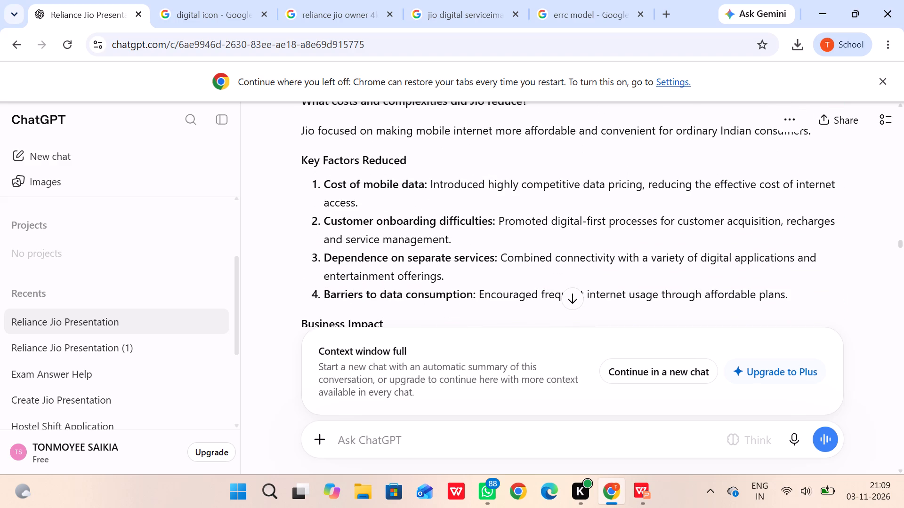
scroll(339, 243, down, 1)
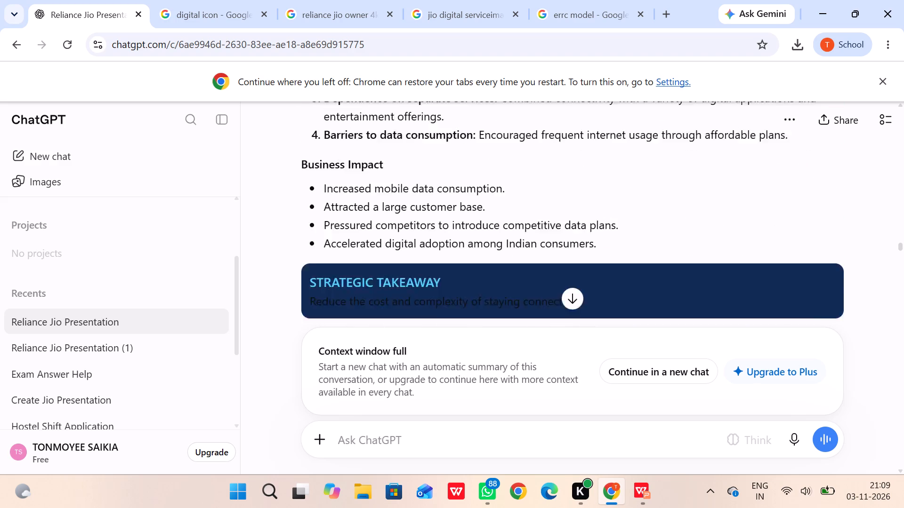
scroll(339, 243, down, 1)
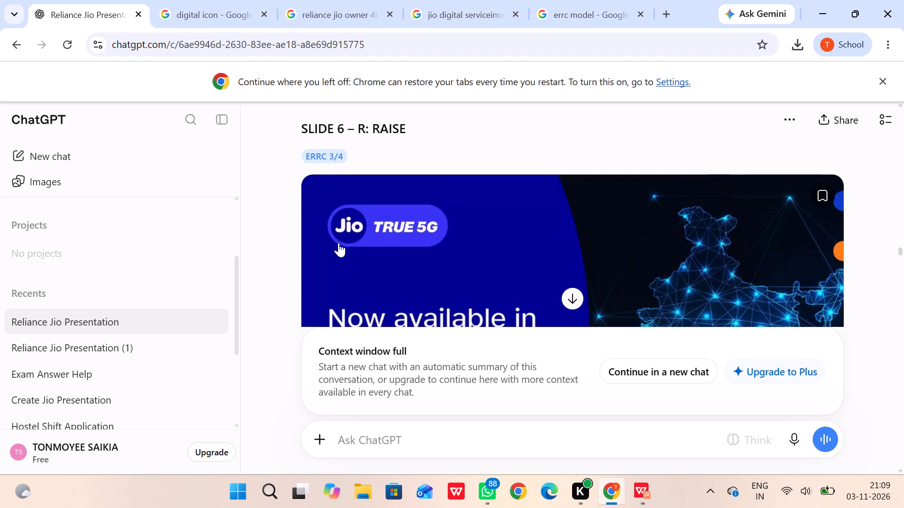
scroll(339, 243, down, 1)
Review the Slide 4 – E: Eliminate section of the ChatGPT conversation, including its key factors and image.
scroll(325, 279, up, 2)
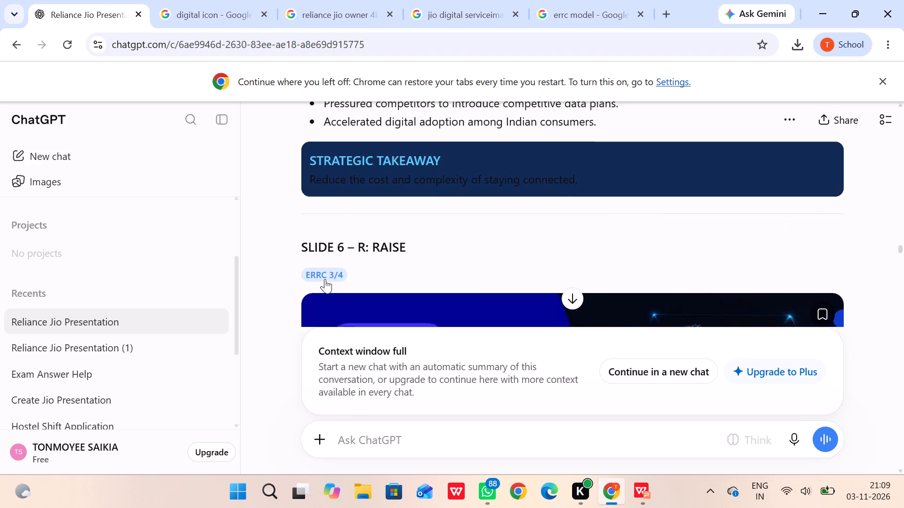
scroll(325, 279, up, 5)
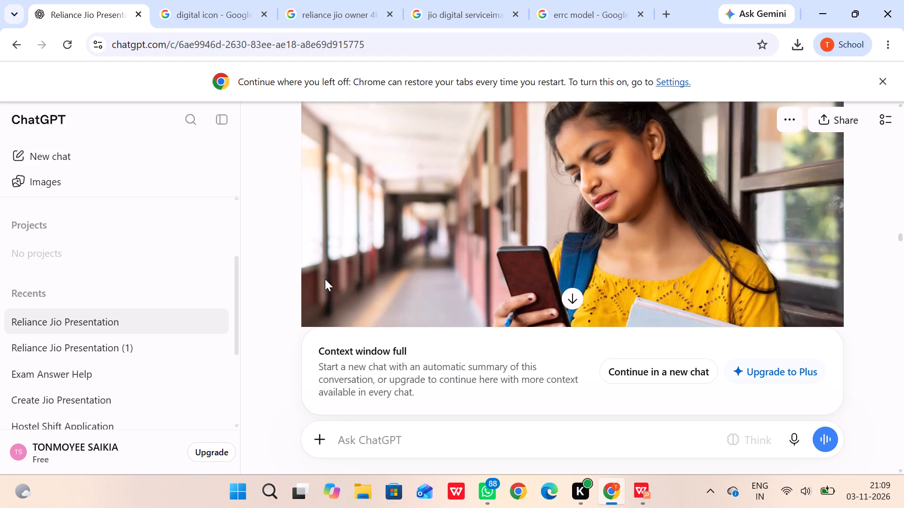
scroll(325, 279, up, 5)
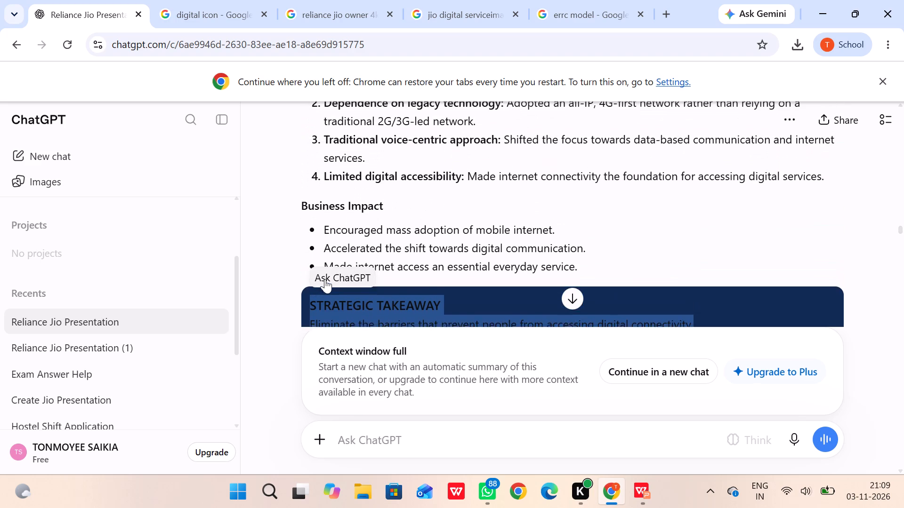
scroll(325, 279, up, 2)
scroll(404, 128, up, 2)
scroll(404, 128, down, 1)
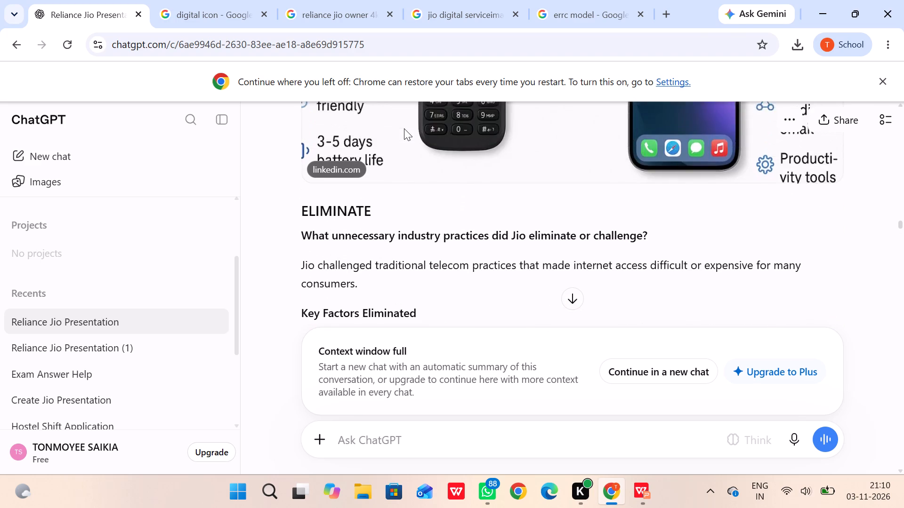
scroll(404, 128, down, 1)
scroll(404, 128, up, 3)
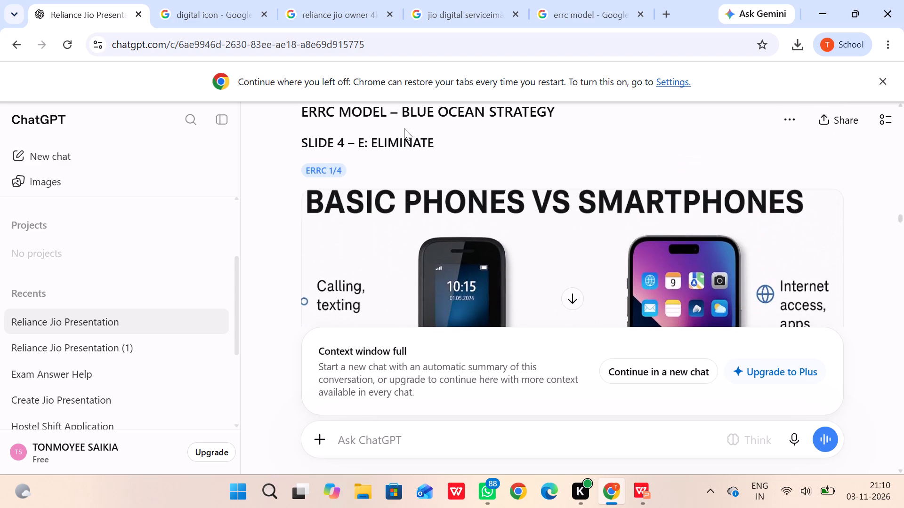
click(639, 494)
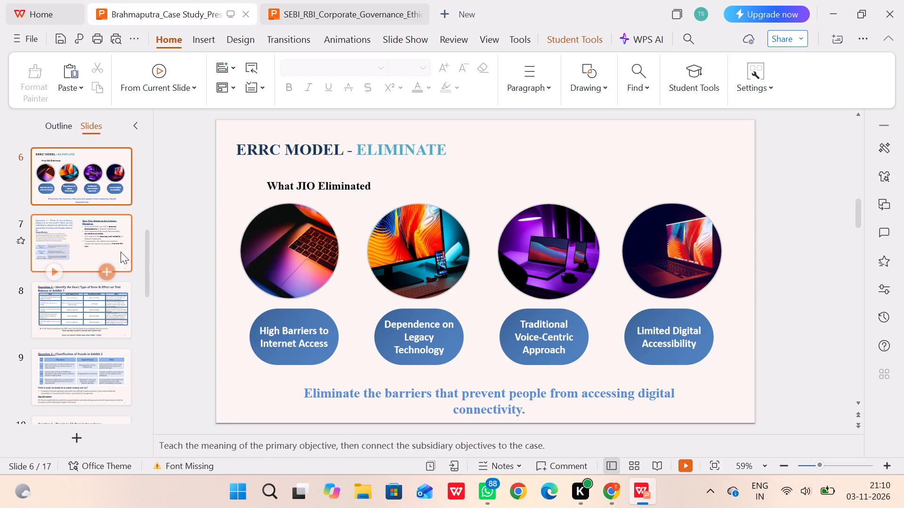
click(109, 247)
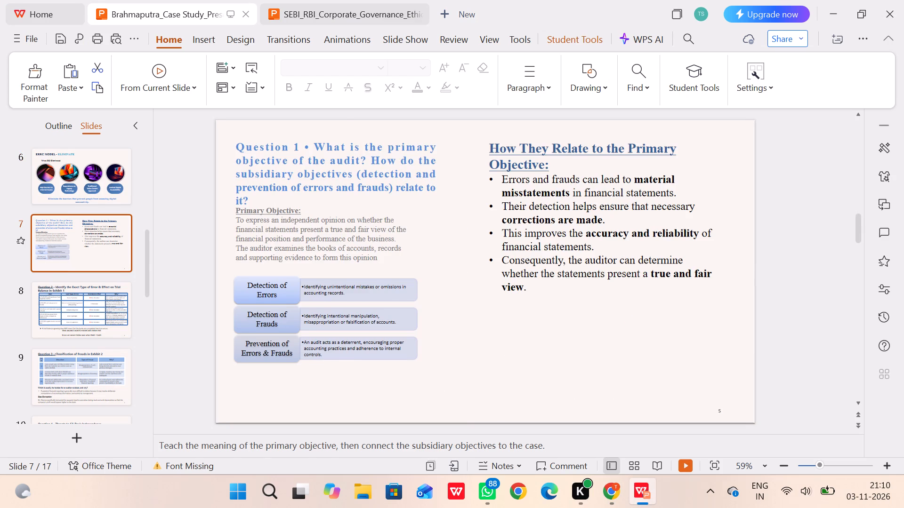
click(235, 146)
click(90, 170)
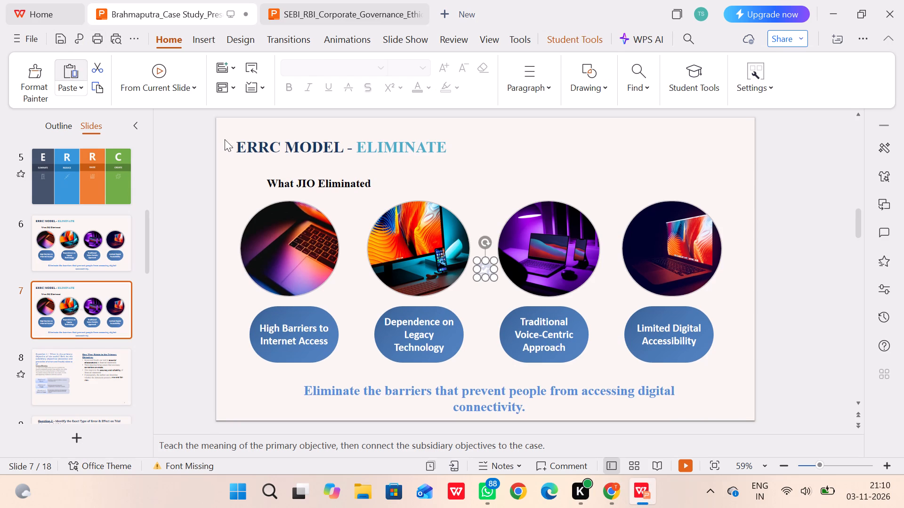
click(486, 254)
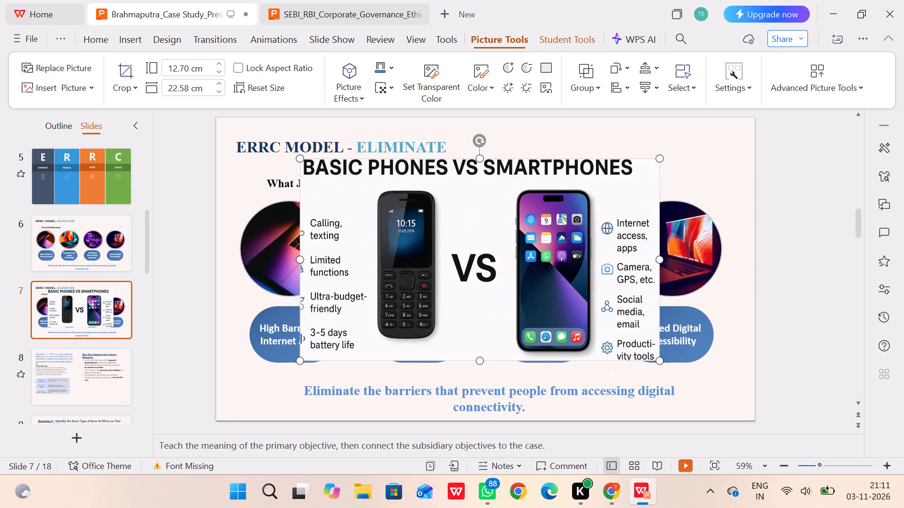
Stretch the pasted image beneath the ERRC Model - Eliminate title to about 13.1 cm high and 31.4 cm wide, covering the circular pictures.
drag(479, 359, 480, 363)
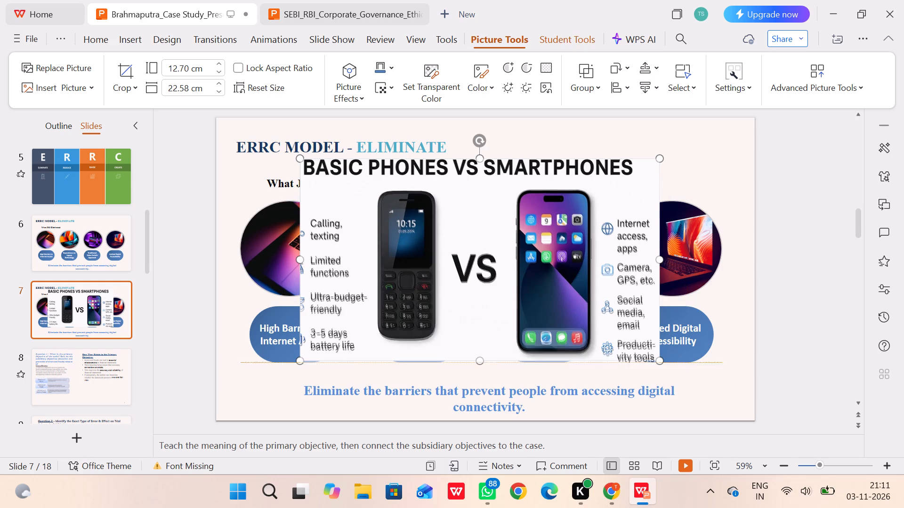
drag(480, 363, 508, 386)
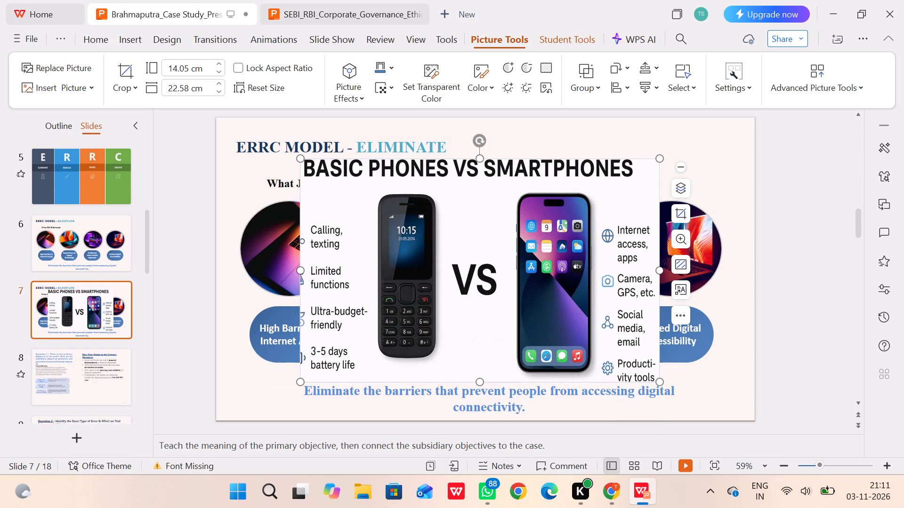
drag(659, 271, 775, 270)
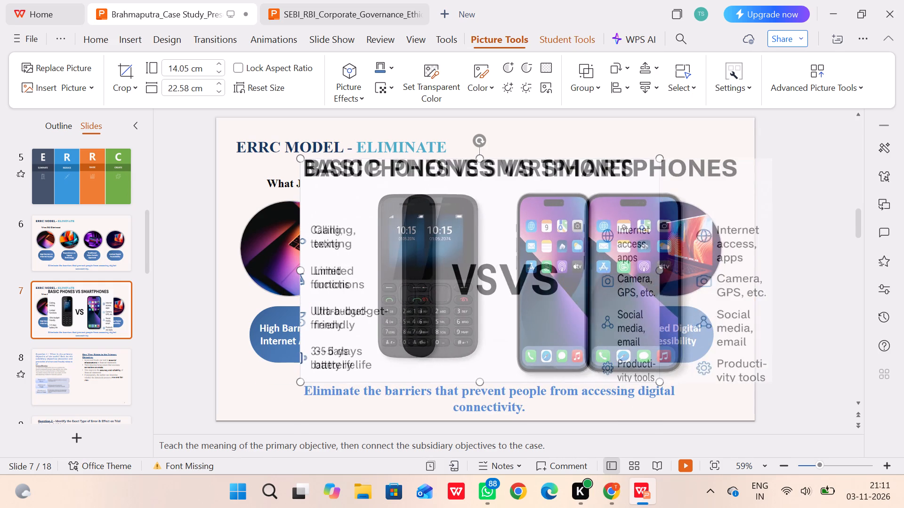
drag(775, 270, 740, 279)
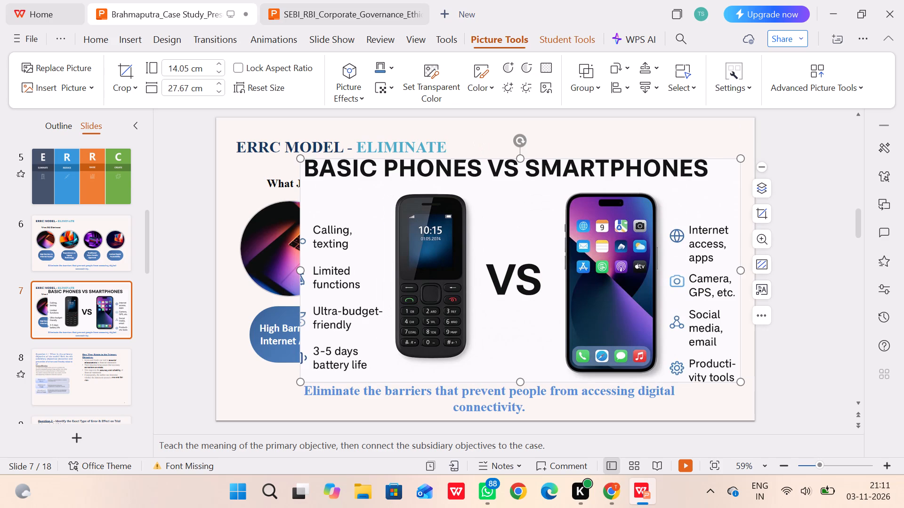
drag(300, 271, 247, 278)
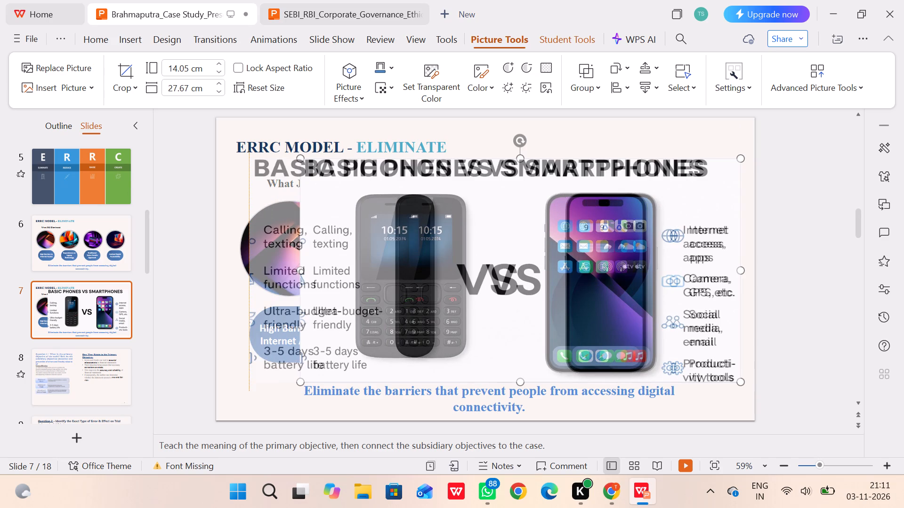
drag(247, 278, 241, 279)
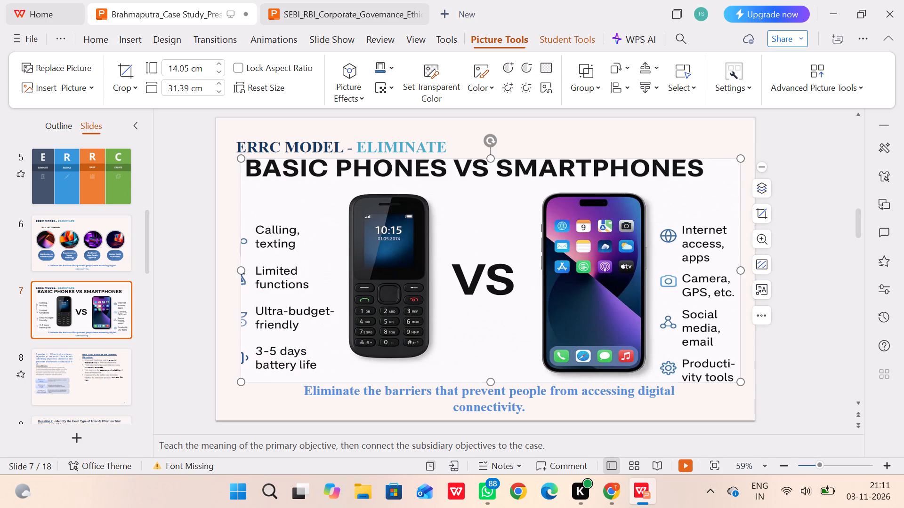
drag(491, 159, 486, 183)
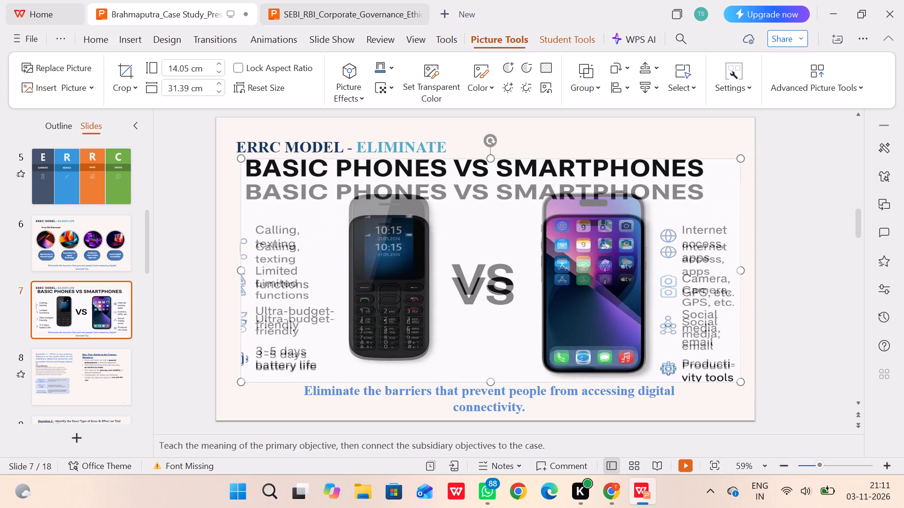
drag(486, 183, 489, 167)
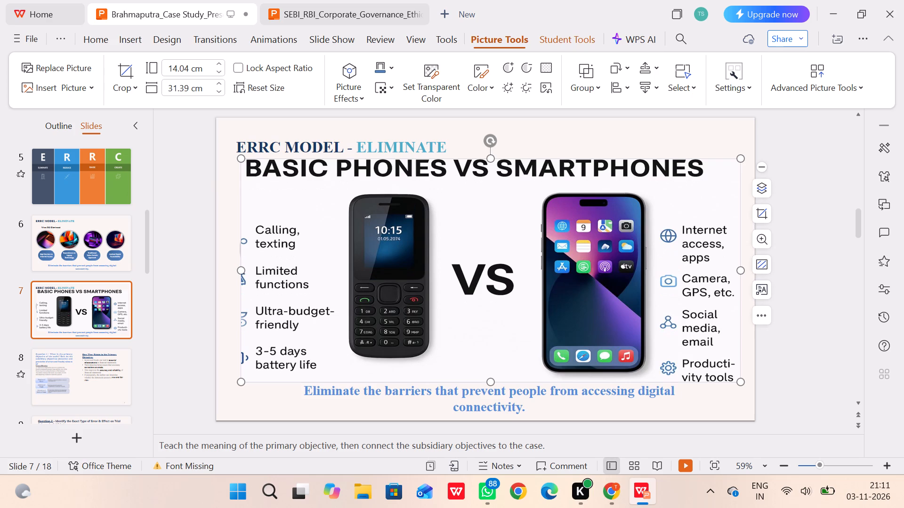
drag(491, 156, 492, 169)
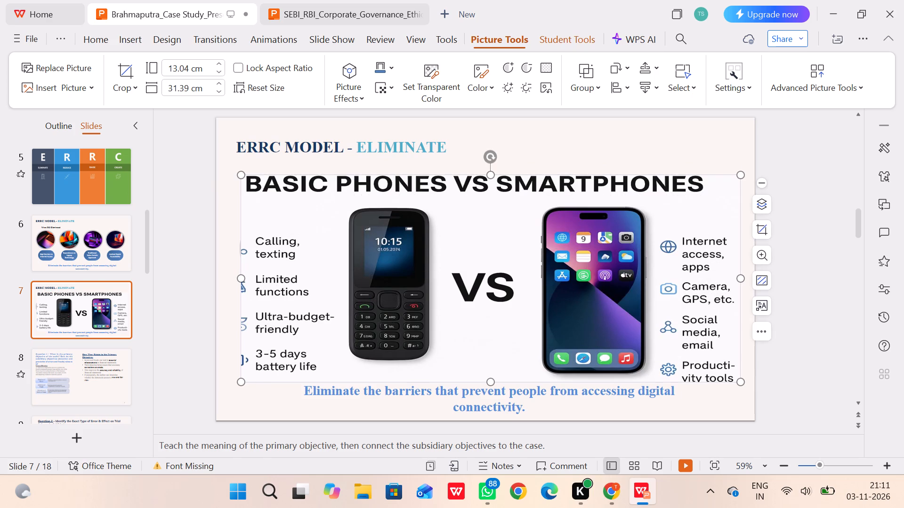
drag(492, 175, 499, 167)
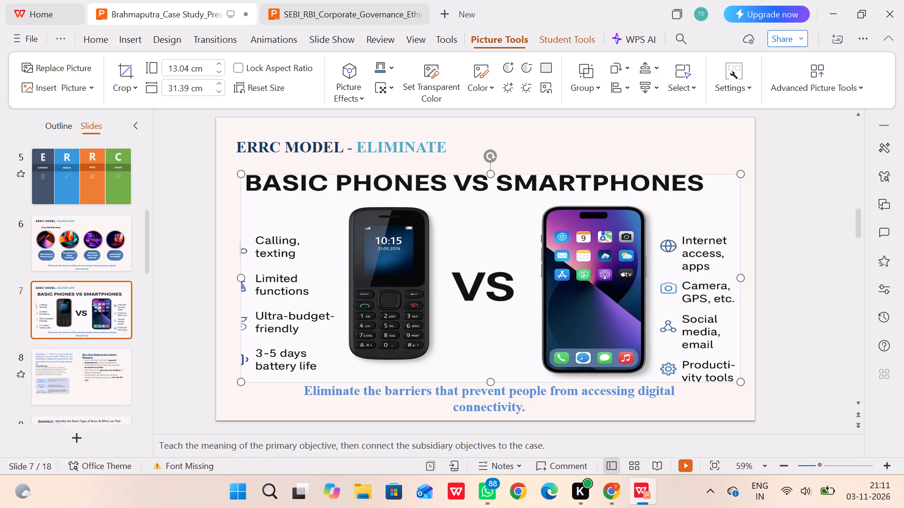
click(817, 137)
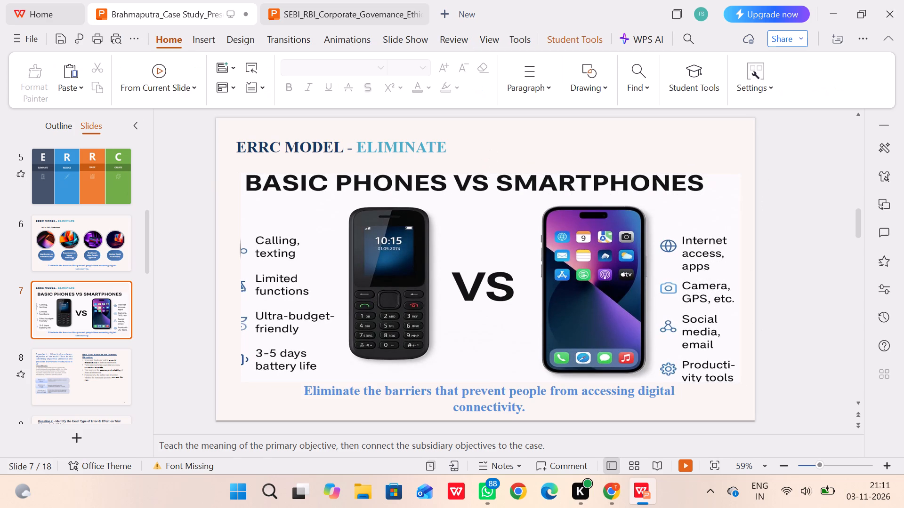
Enlarge the phones image down to the slide's lower edge, to about 15.4 cm high and 31.8 cm wide, covering the closing sentence.
click(578, 303)
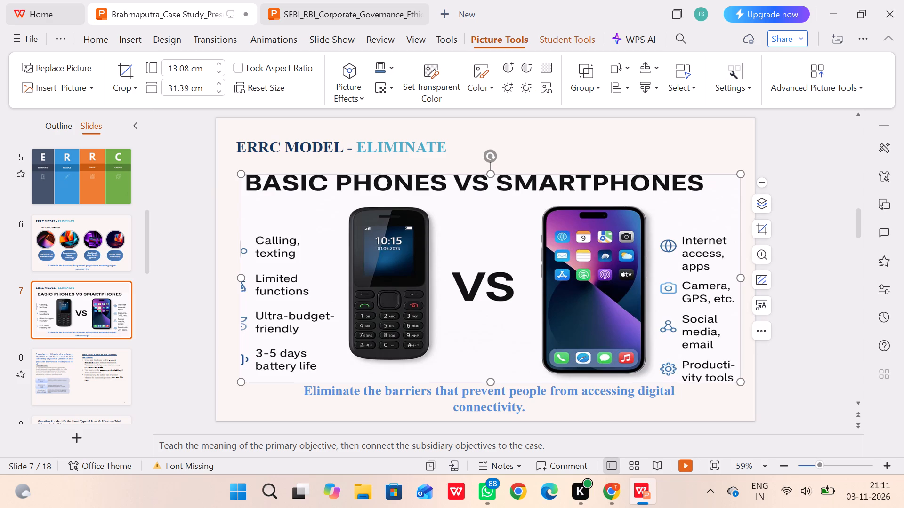
drag(492, 381, 497, 411)
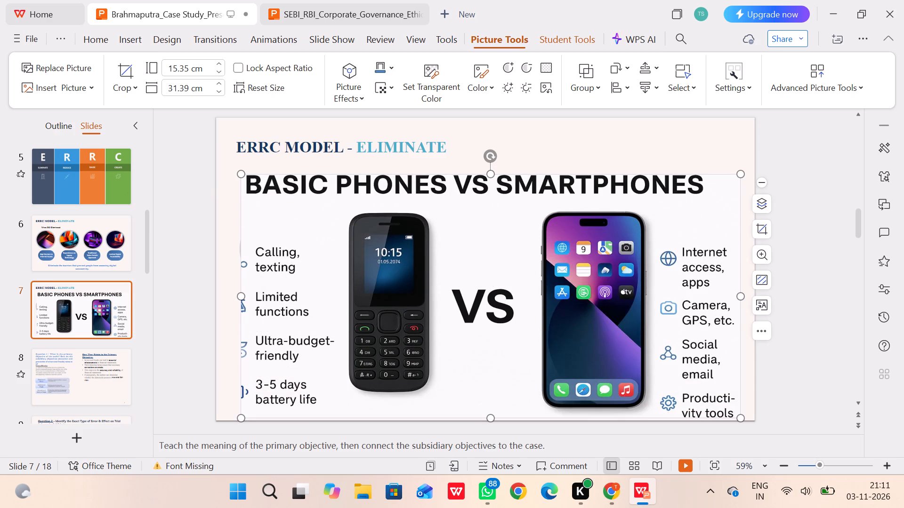
drag(239, 298, 234, 297)
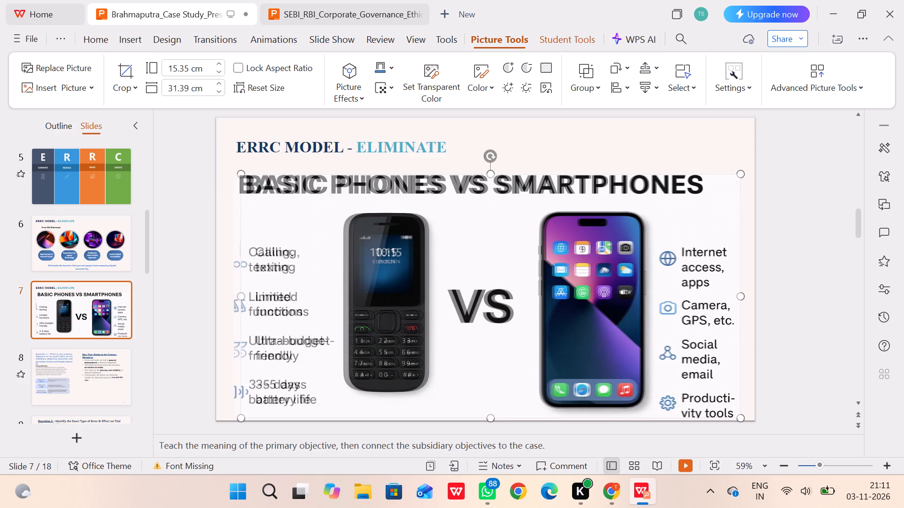
drag(234, 297, 234, 297)
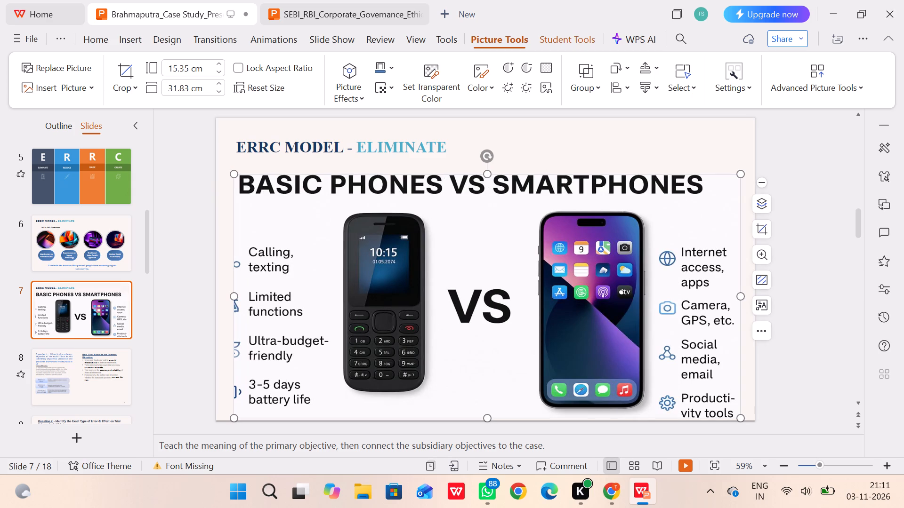
drag(487, 175, 488, 168)
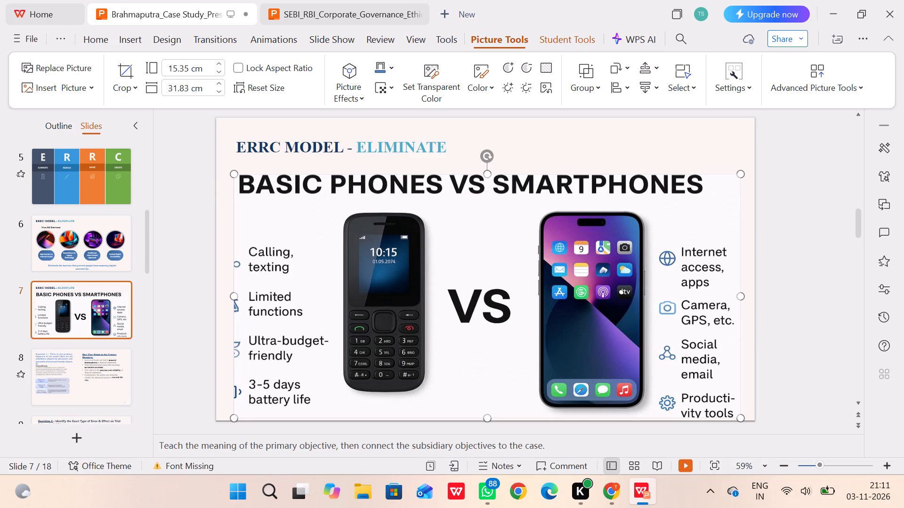
drag(488, 168, 488, 167)
click(825, 178)
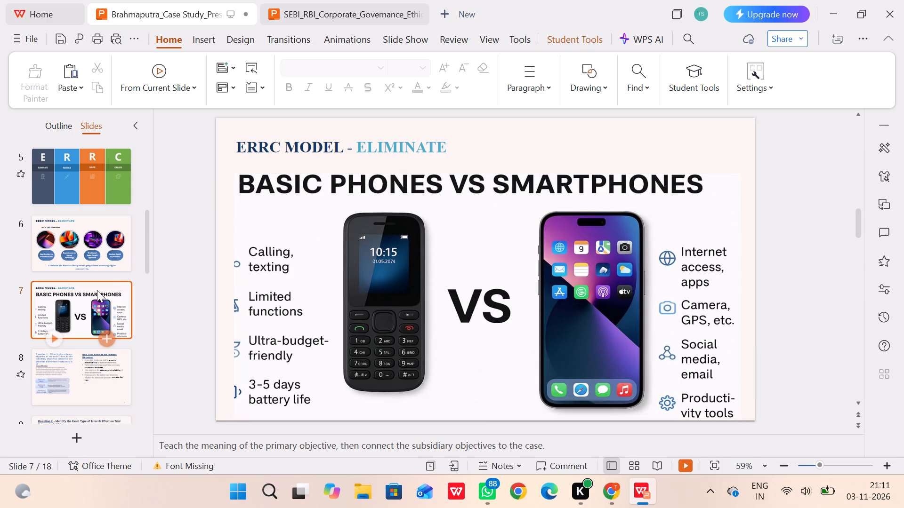
Preview slides 6 and 7 as a full-screen slide show and return to editing.
double_click(94, 242)
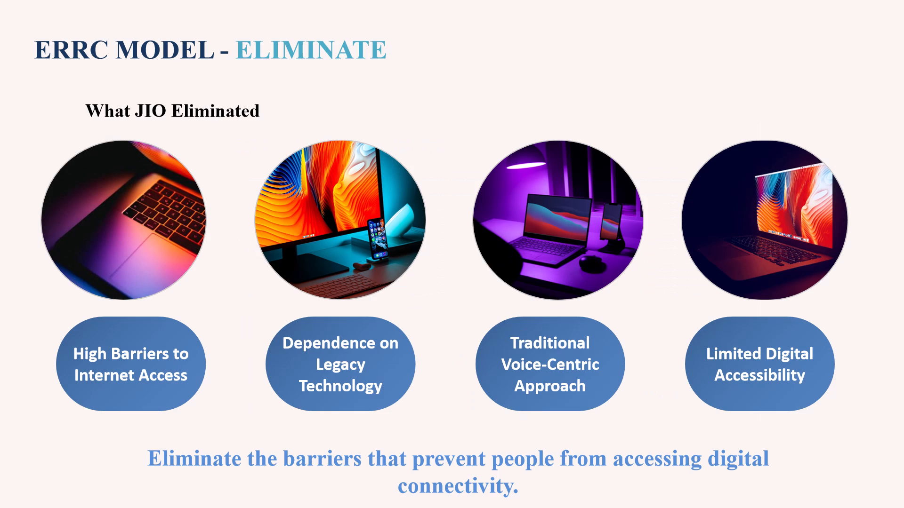
key(Right)
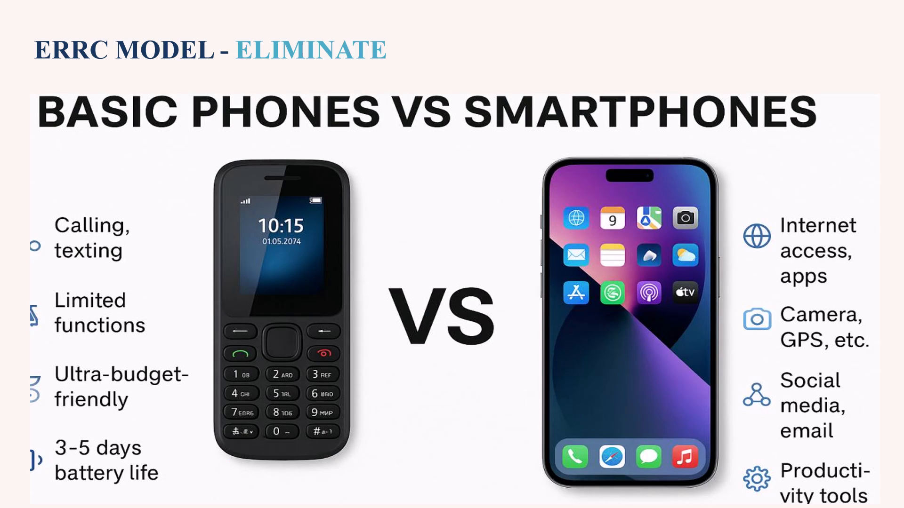
key(Escape)
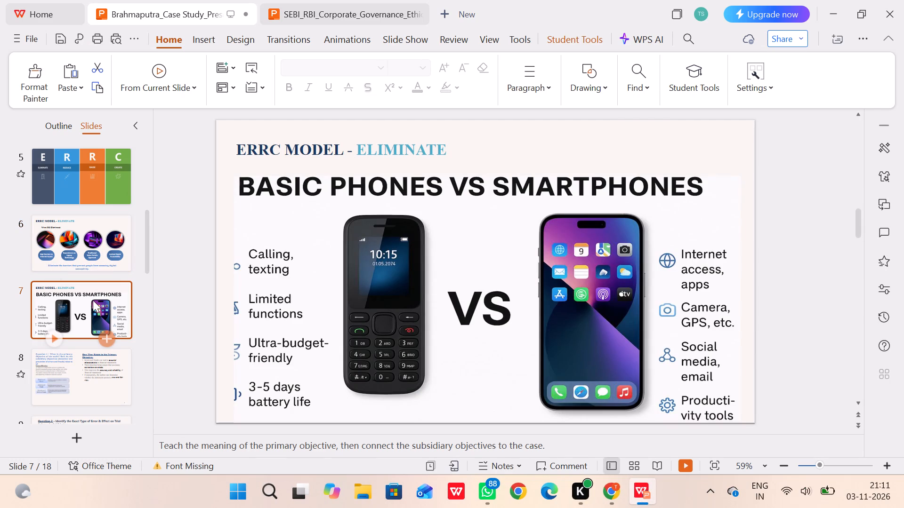
Try the Cut, Wipe, Shape and Ripple transitions on slide 7, and settle on Wipe.
click(93, 300)
click(307, 35)
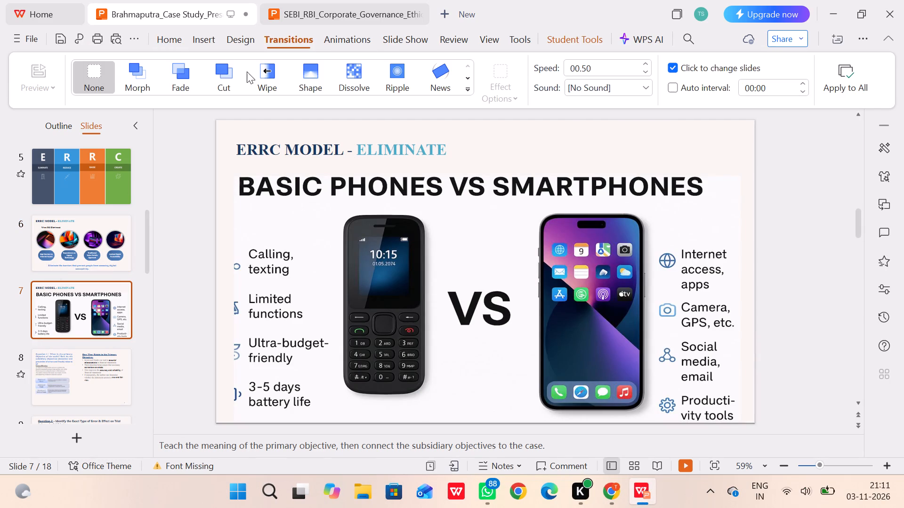
click(238, 81)
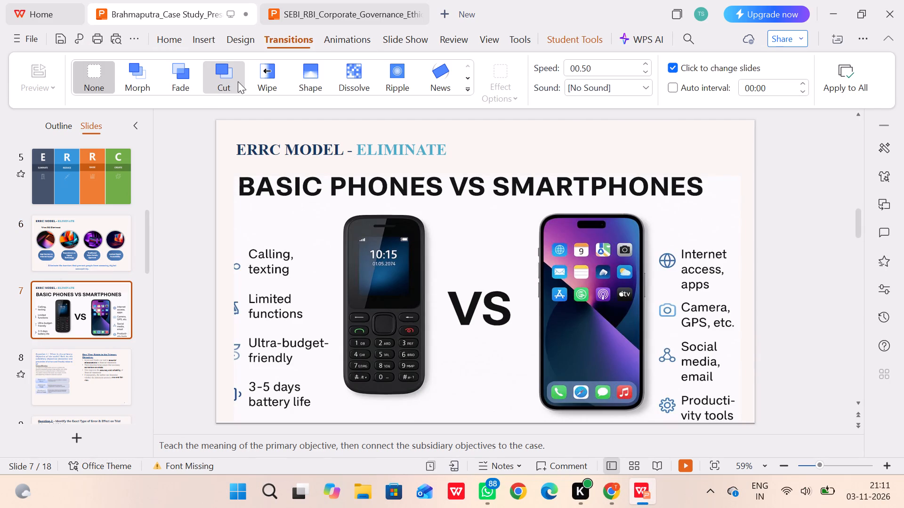
click(274, 65)
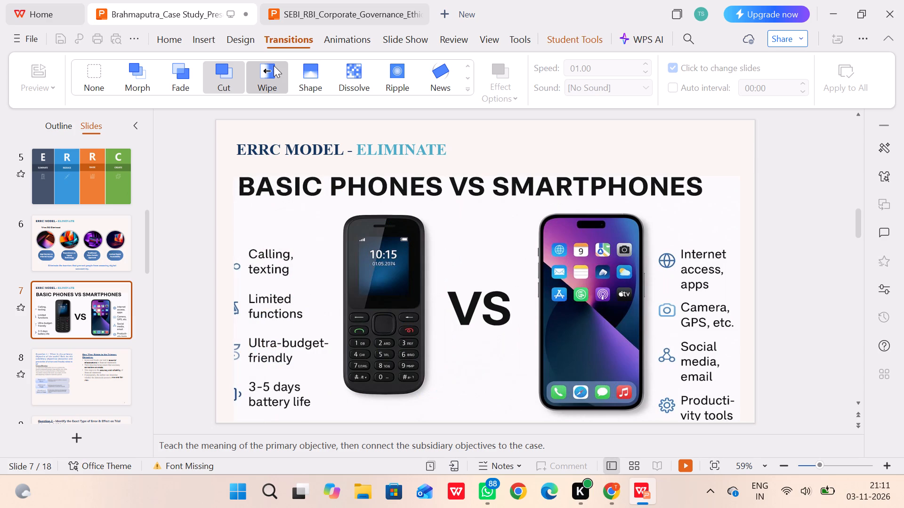
click(319, 64)
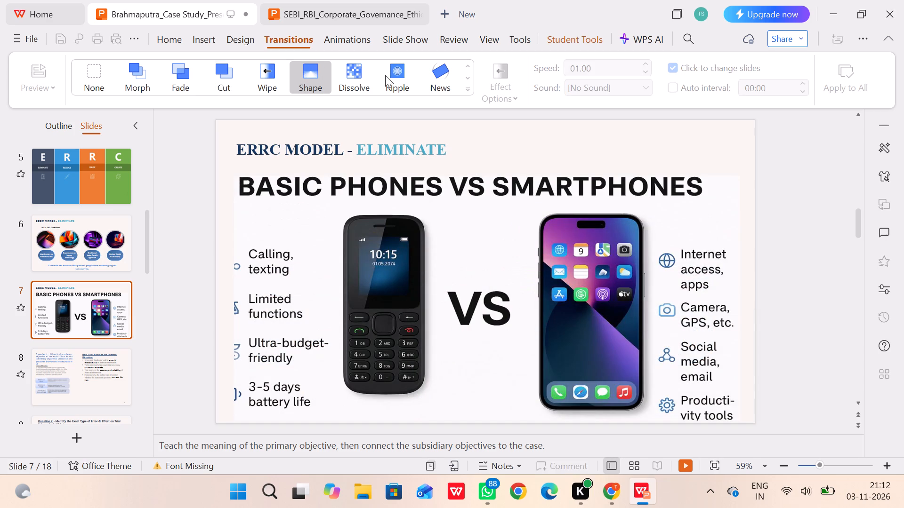
click(272, 72)
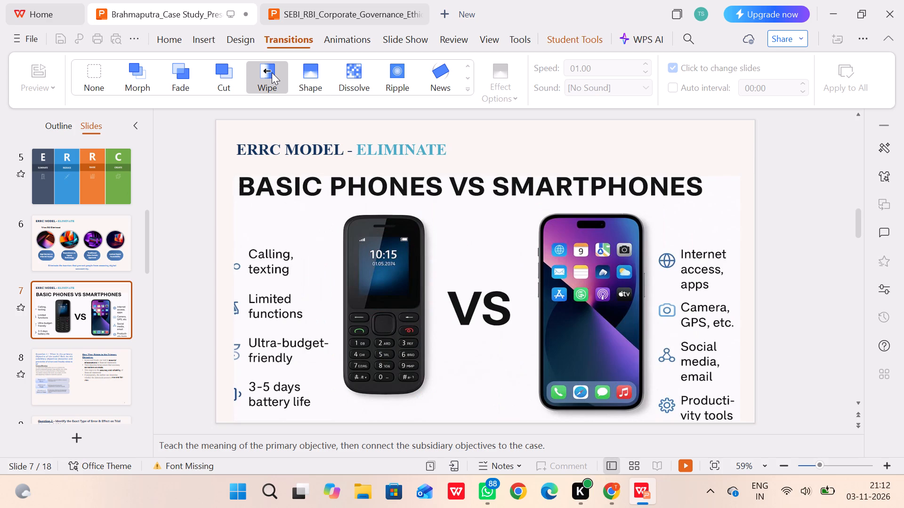
click(385, 74)
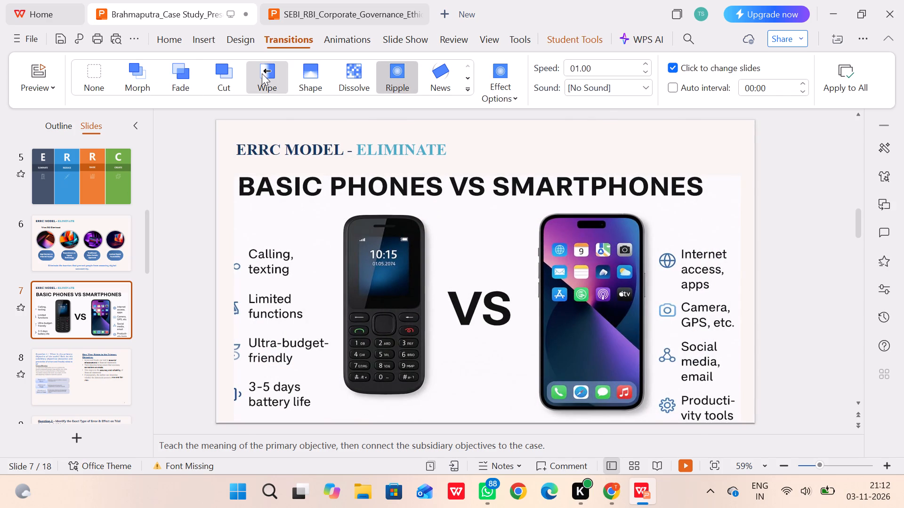
click(262, 73)
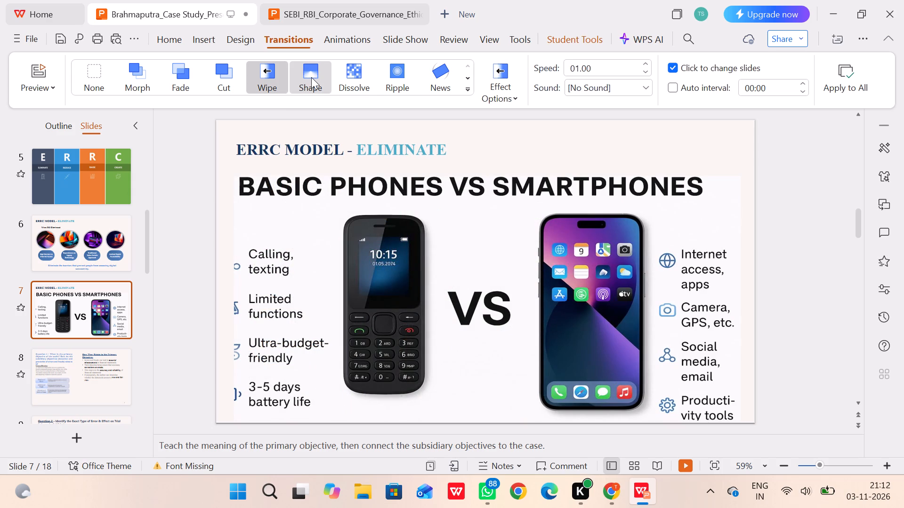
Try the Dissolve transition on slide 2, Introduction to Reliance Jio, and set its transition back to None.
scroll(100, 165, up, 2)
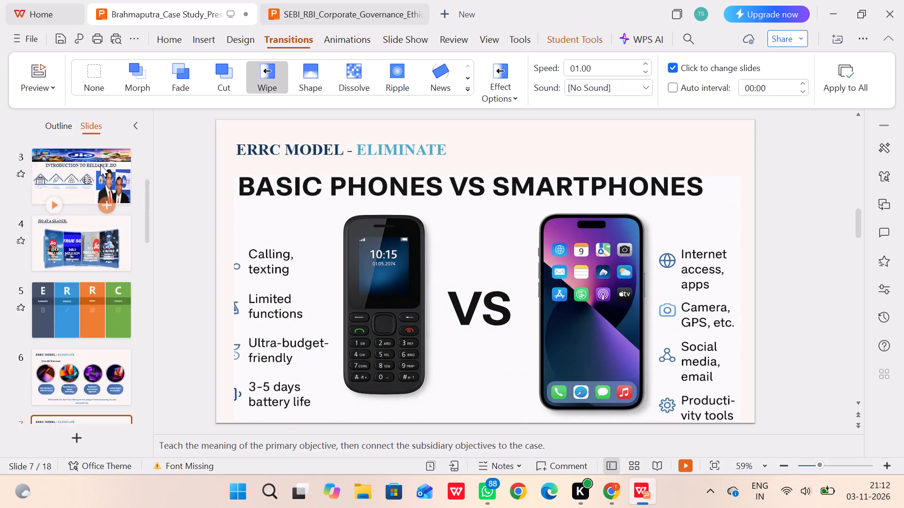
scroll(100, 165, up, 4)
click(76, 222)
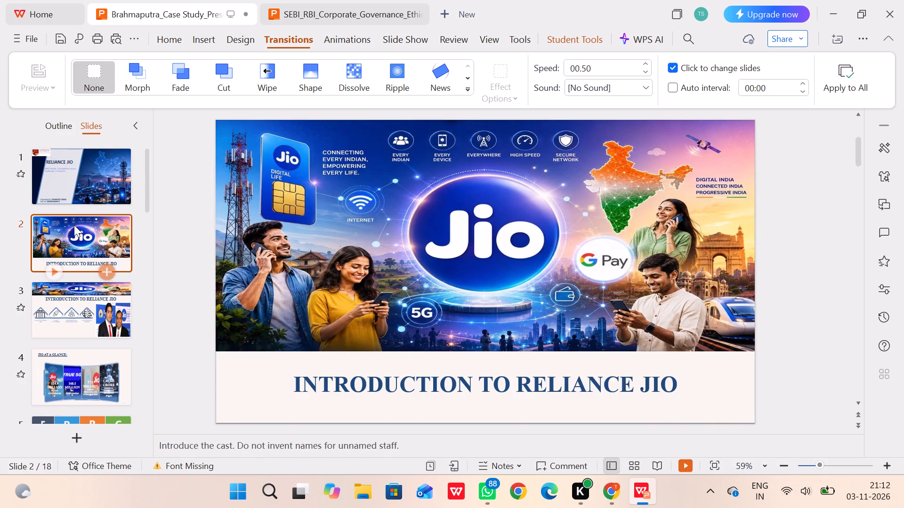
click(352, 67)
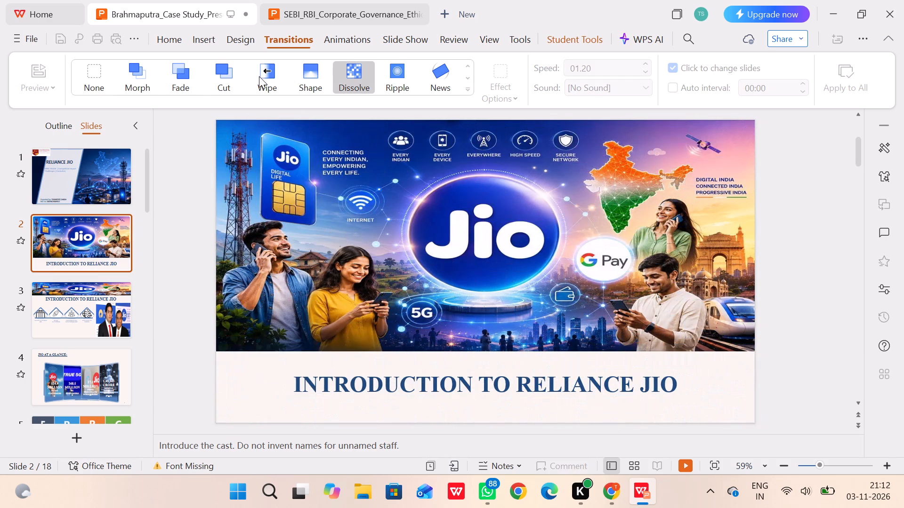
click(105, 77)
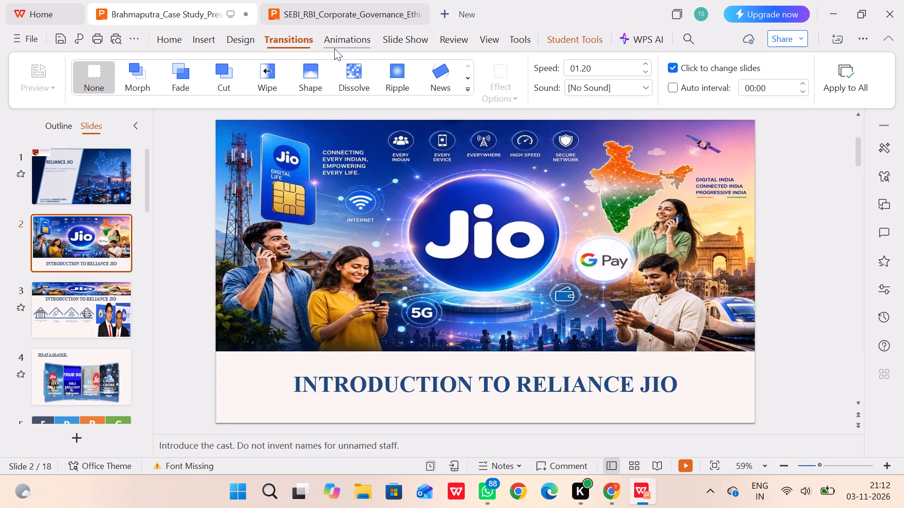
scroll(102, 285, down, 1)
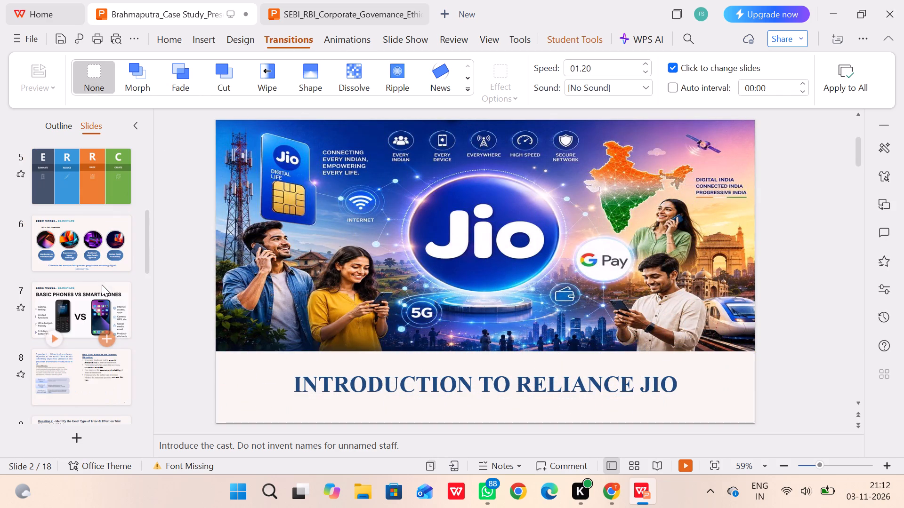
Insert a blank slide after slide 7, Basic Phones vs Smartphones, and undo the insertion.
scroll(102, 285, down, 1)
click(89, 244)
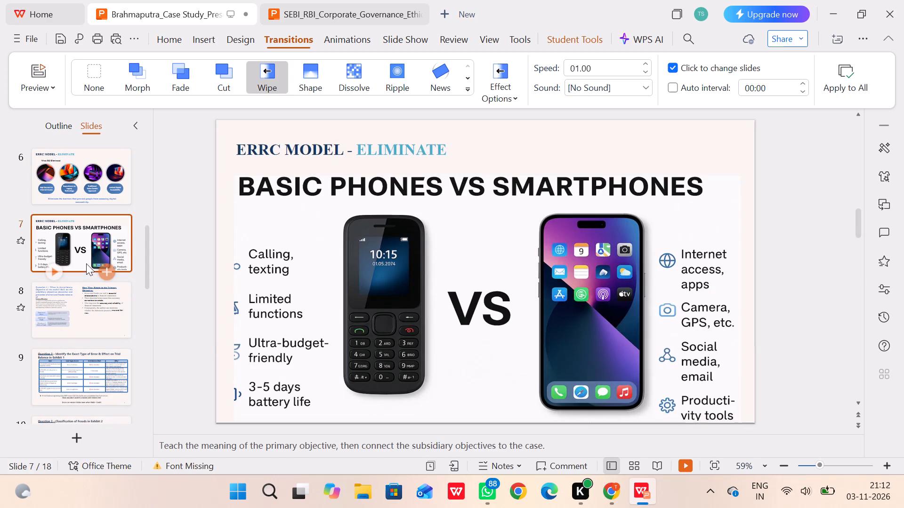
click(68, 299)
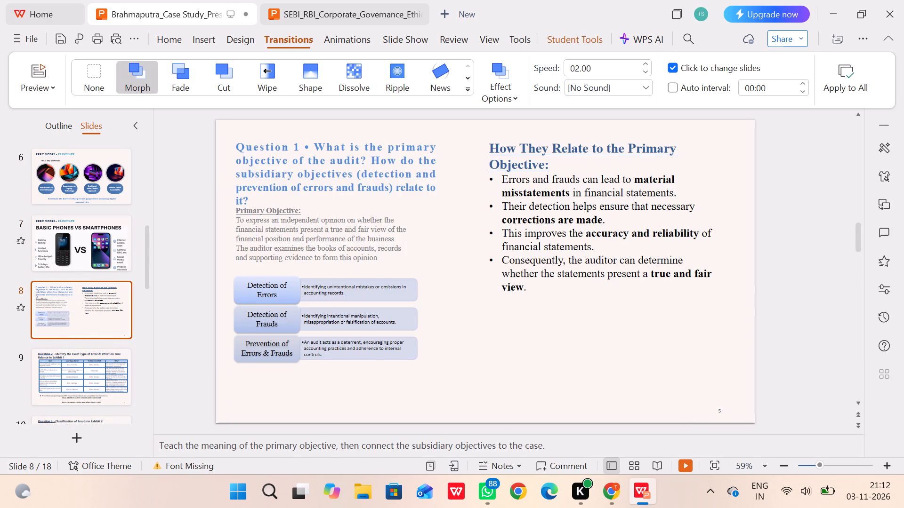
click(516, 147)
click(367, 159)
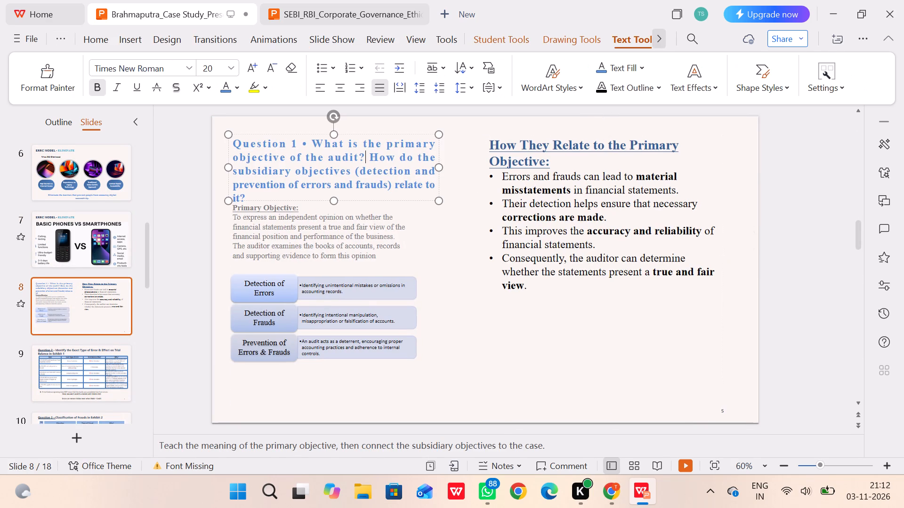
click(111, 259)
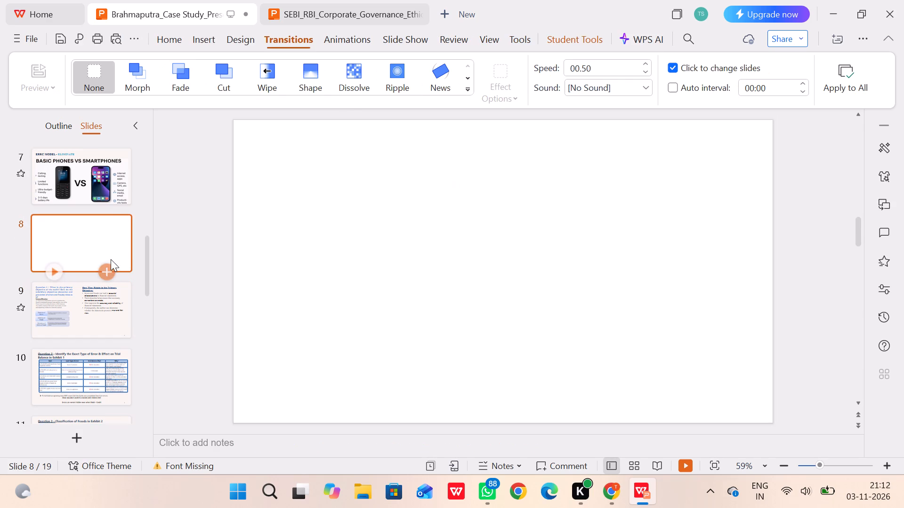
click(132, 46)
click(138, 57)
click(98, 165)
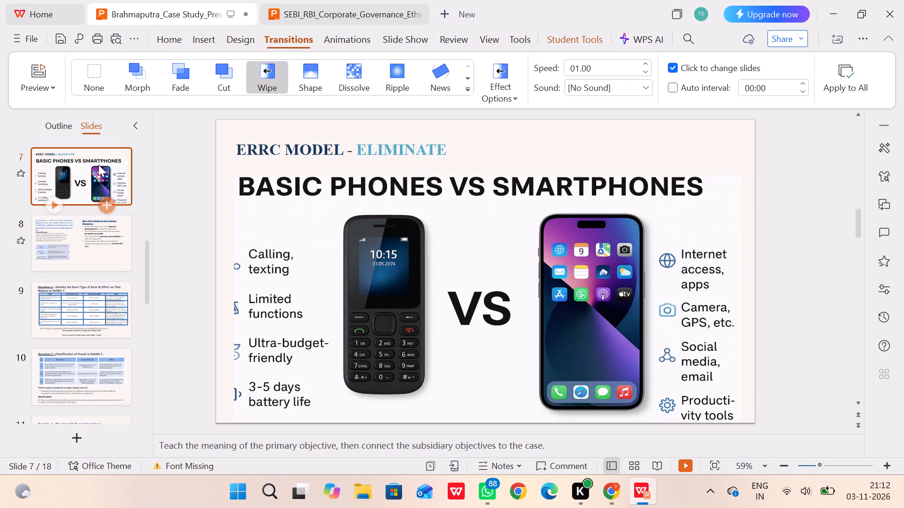
scroll(81, 206, up, 2)
click(79, 257)
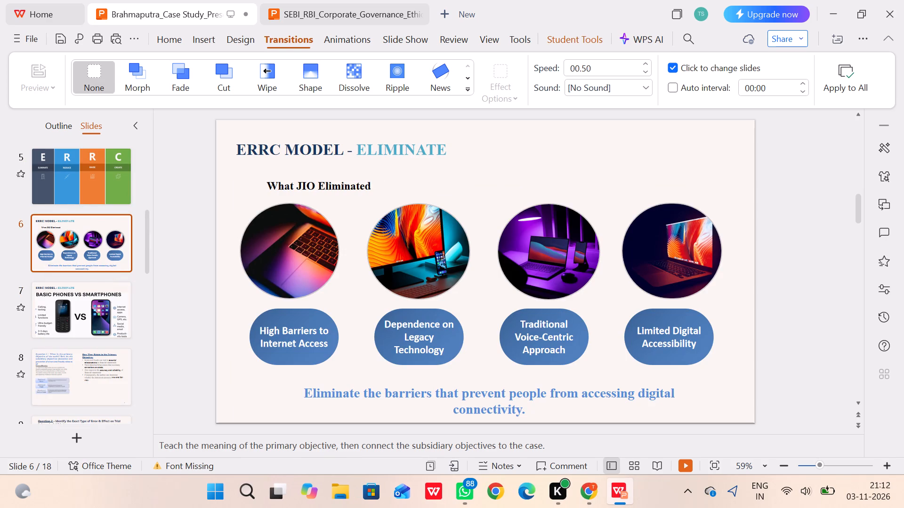
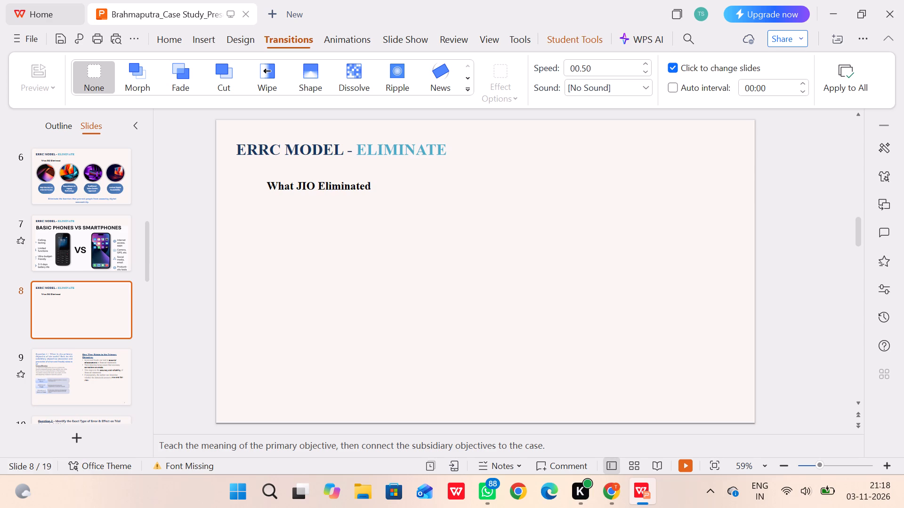
click(375, 184)
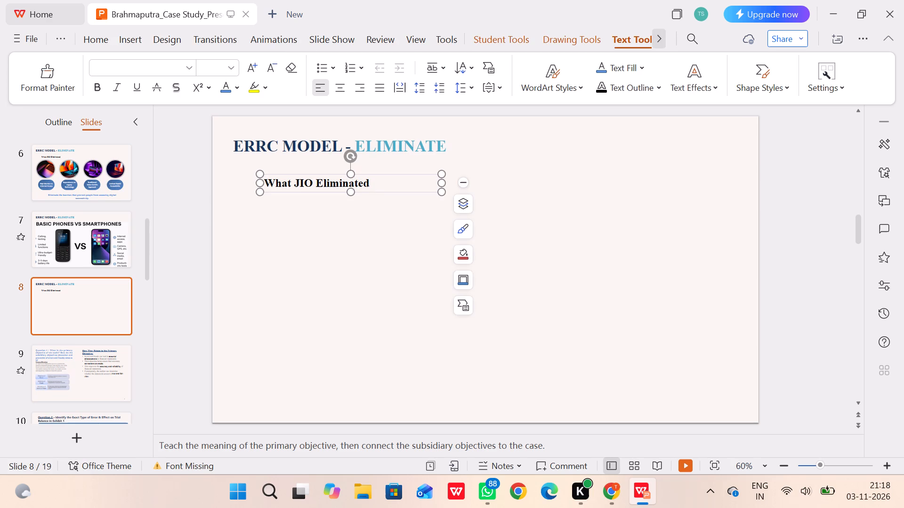
drag(367, 183, 319, 186)
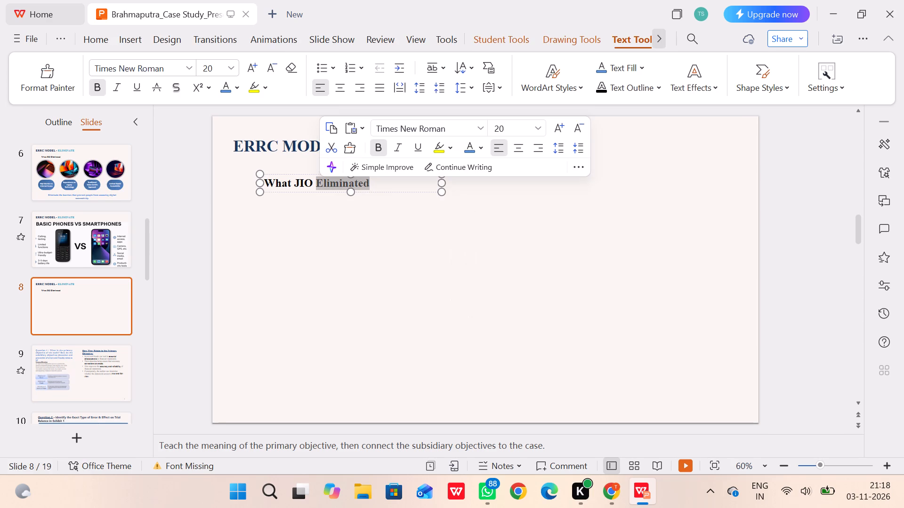
key(r)
text(educed)
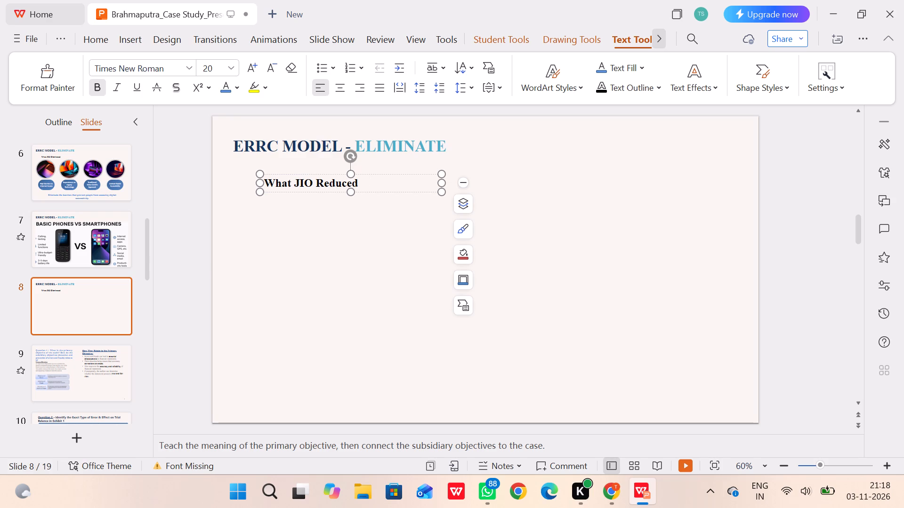
click(185, 221)
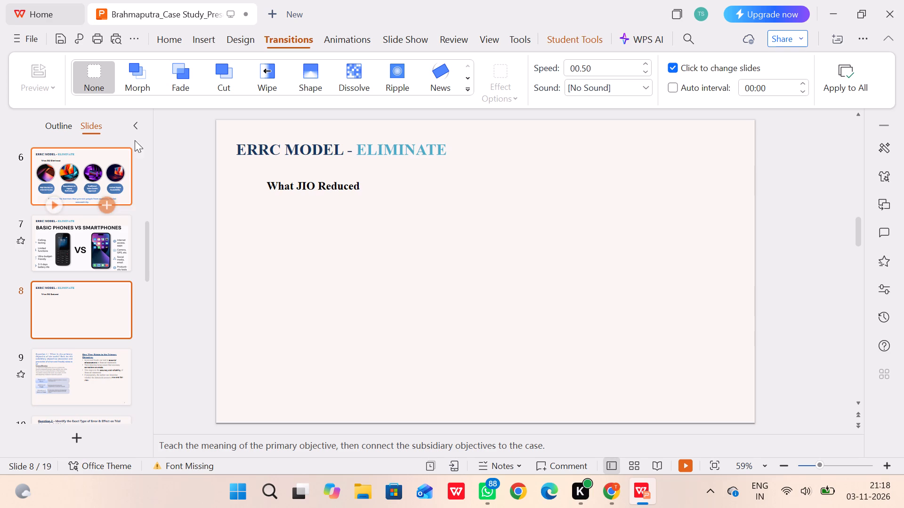
Open the WPSArt Smart Graphics gallery for slide 8 and filter the recommended layouts to 4 items.
click(192, 33)
click(412, 85)
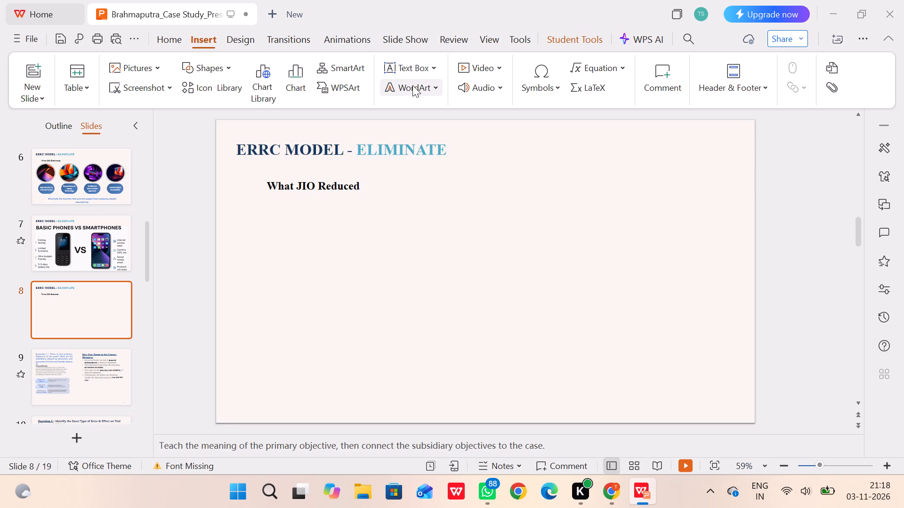
click(352, 86)
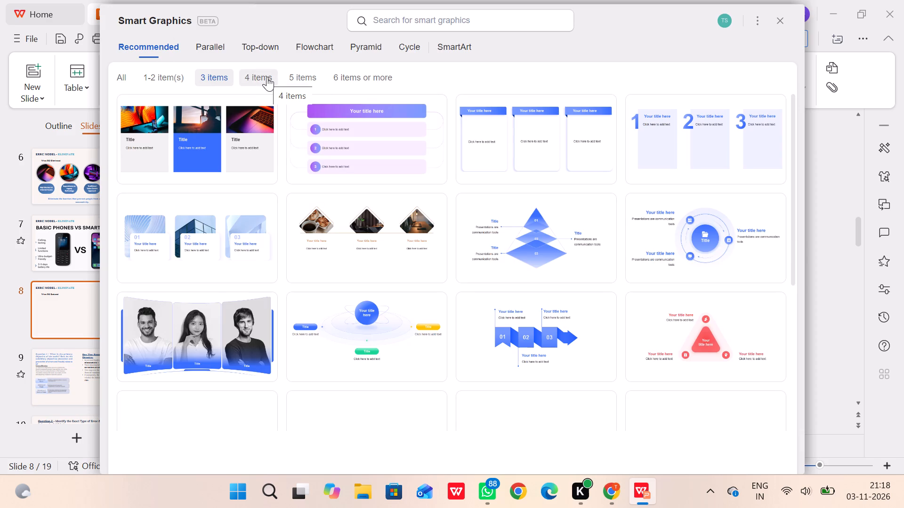
click(267, 77)
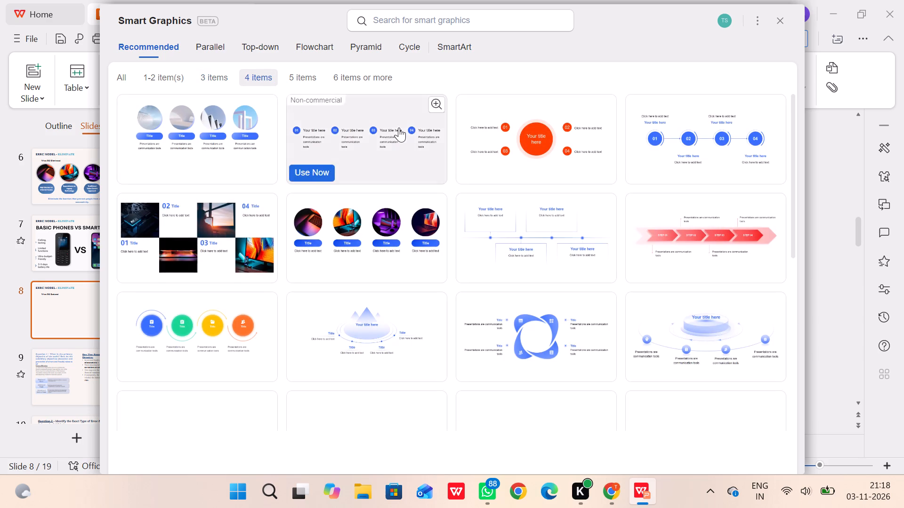
Browse the four-item Smart Graphics layouts for a design that suits the four Reduce points on slide 8.
scroll(399, 127, down, 1)
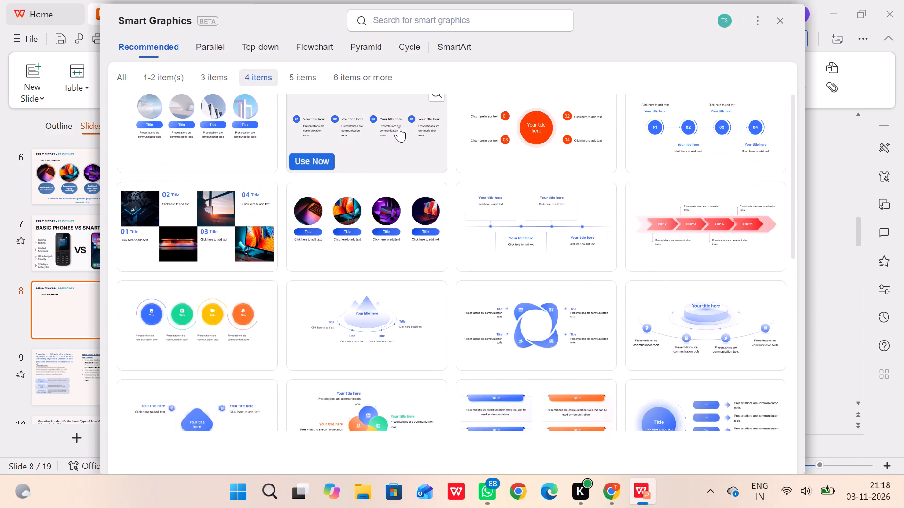
scroll(399, 127, down, 1)
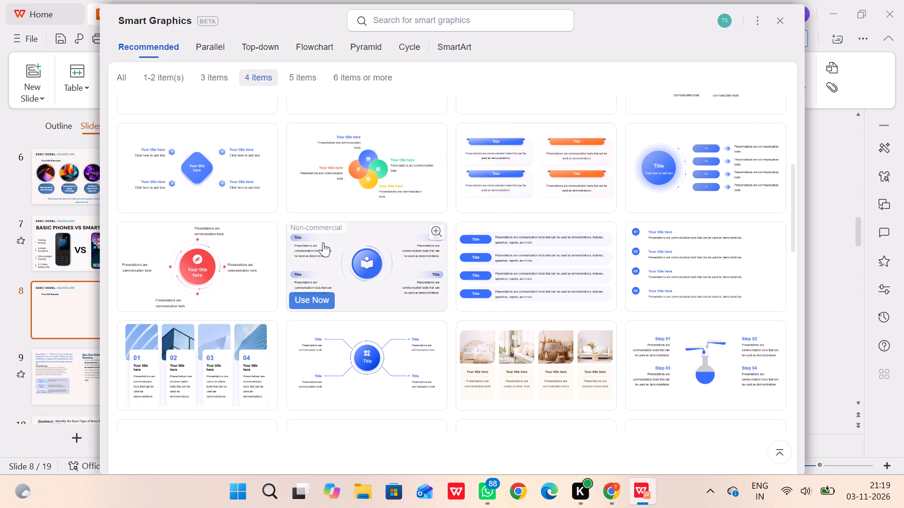
scroll(485, 243, right, 1)
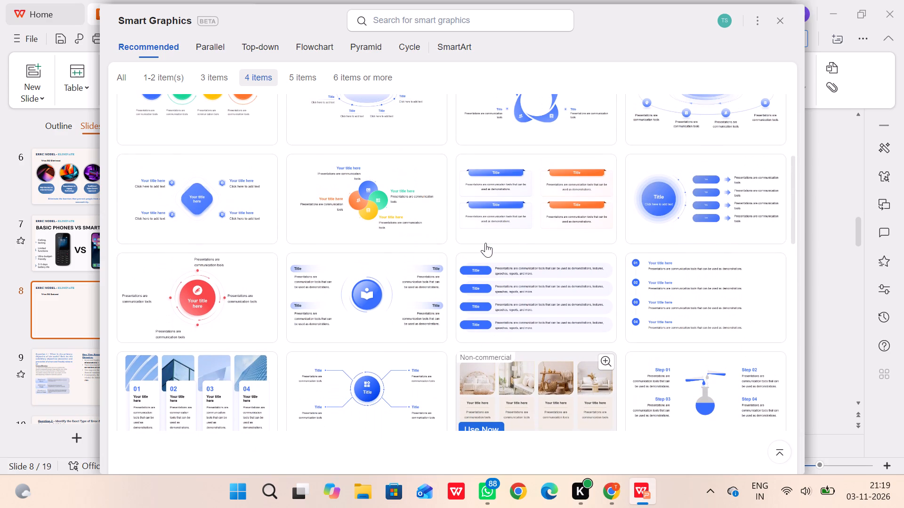
scroll(485, 243, right, 2)
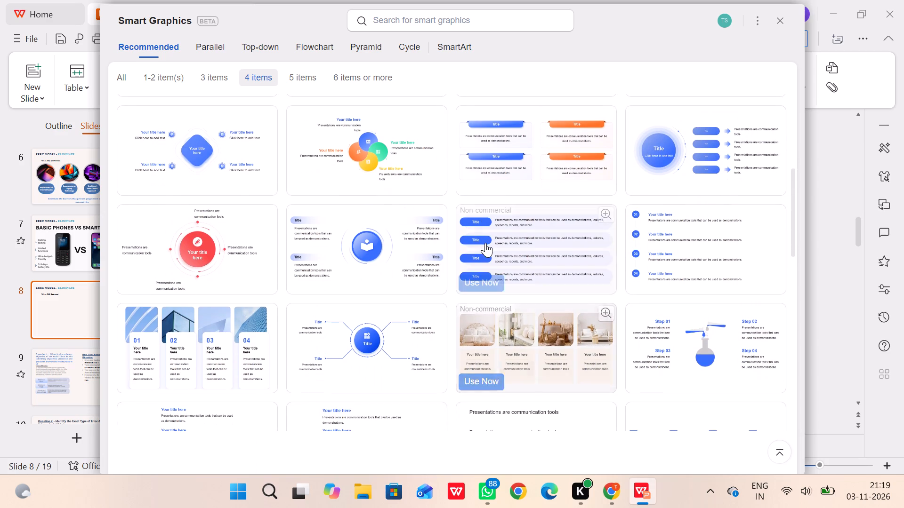
scroll(485, 243, down, 6)
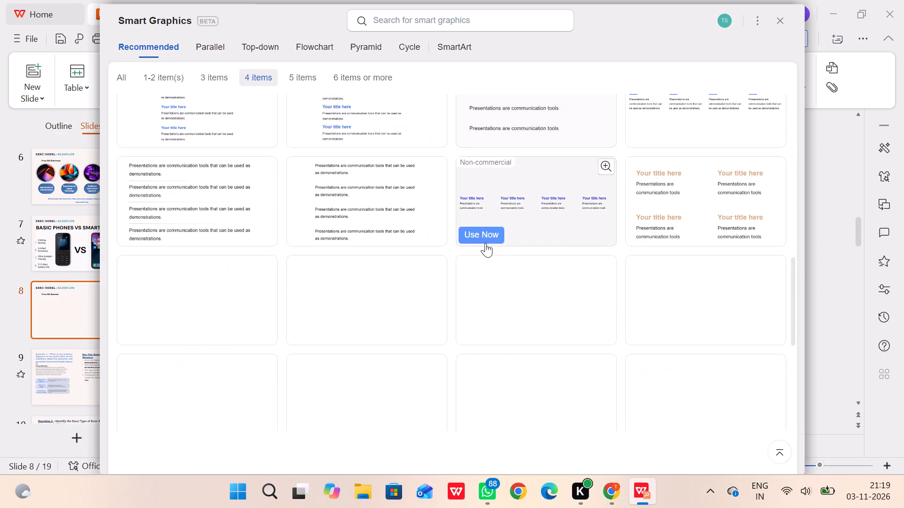
scroll(485, 243, down, 2)
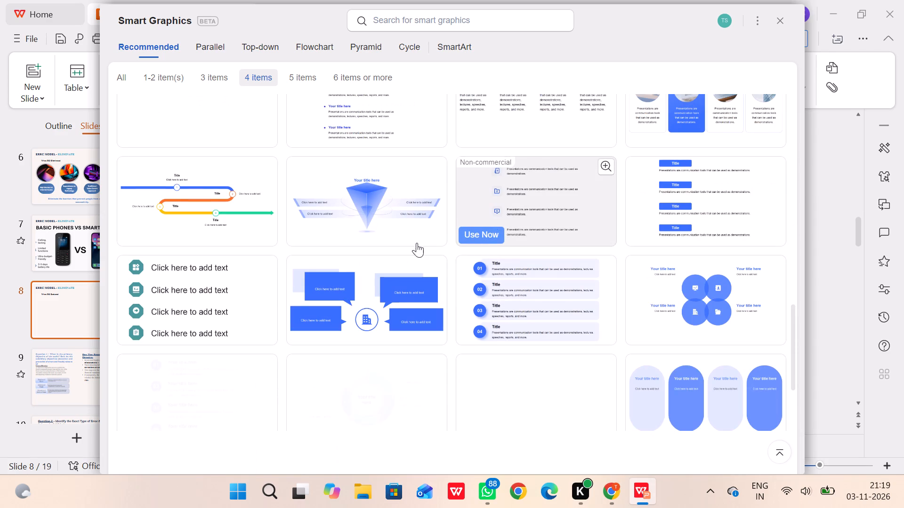
scroll(517, 308, up, 1)
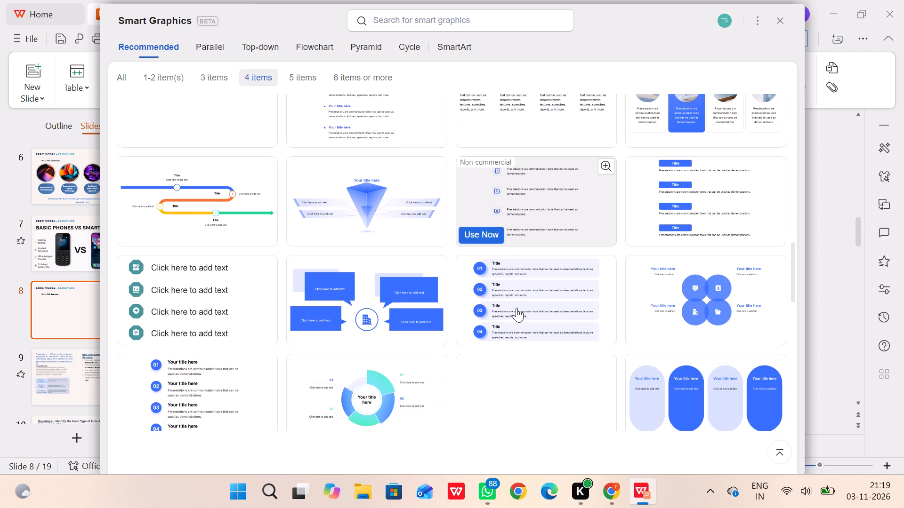
scroll(517, 308, up, 2)
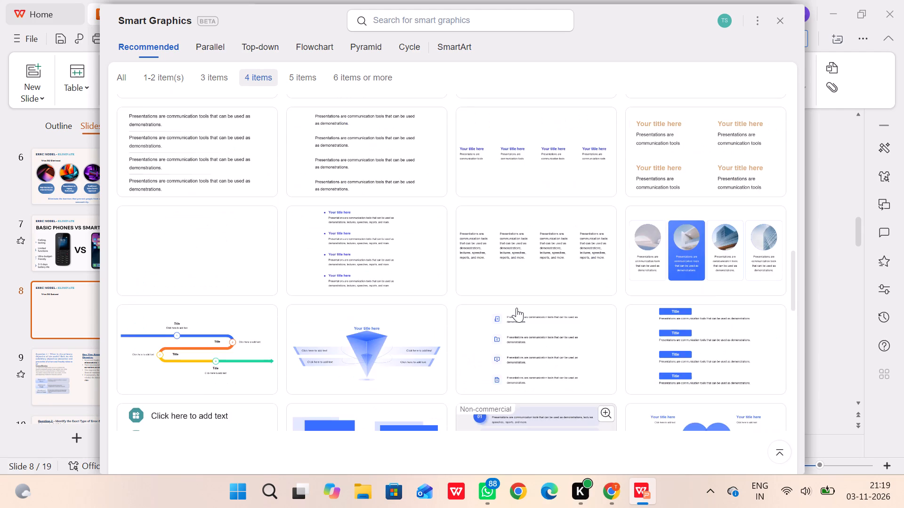
scroll(517, 308, down, 3)
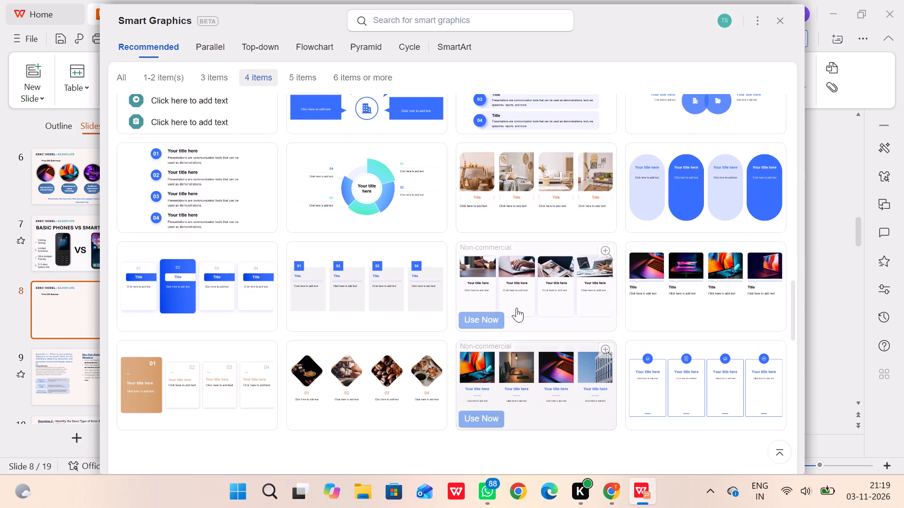
scroll(517, 308, down, 1)
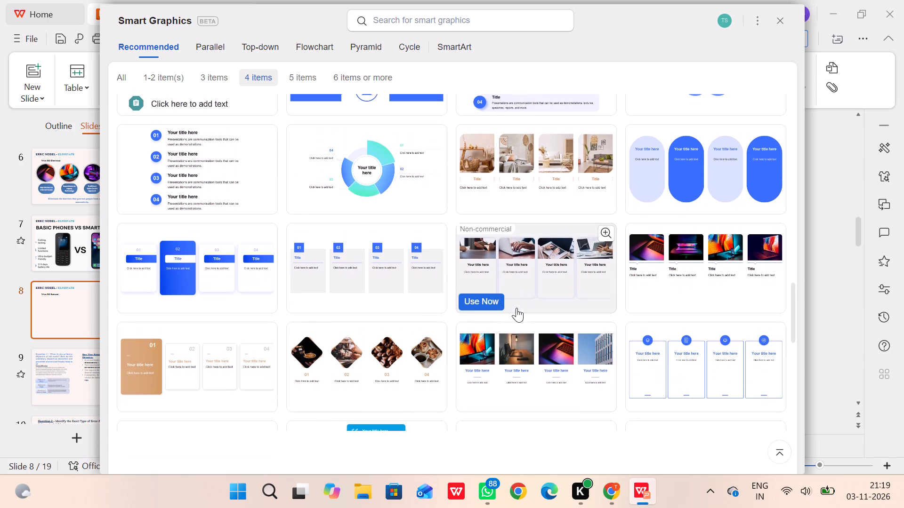
scroll(517, 308, down, 3)
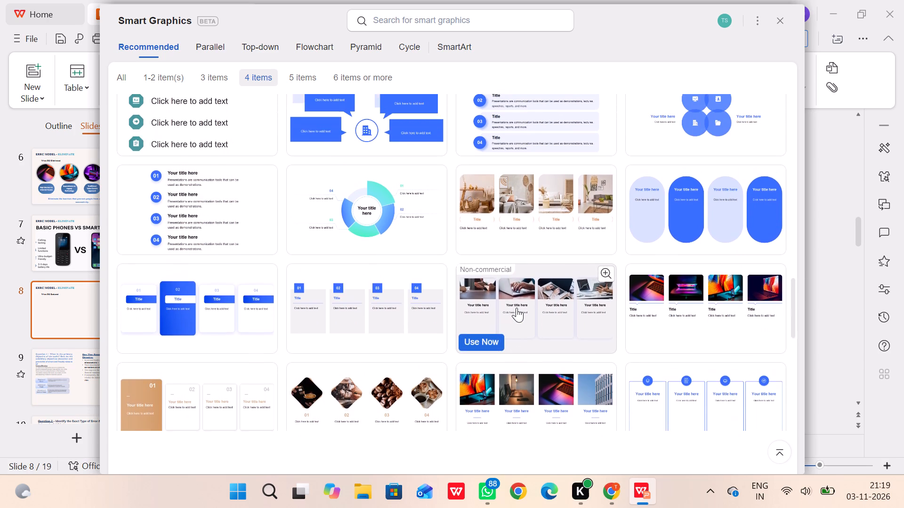
scroll(517, 308, down, 2)
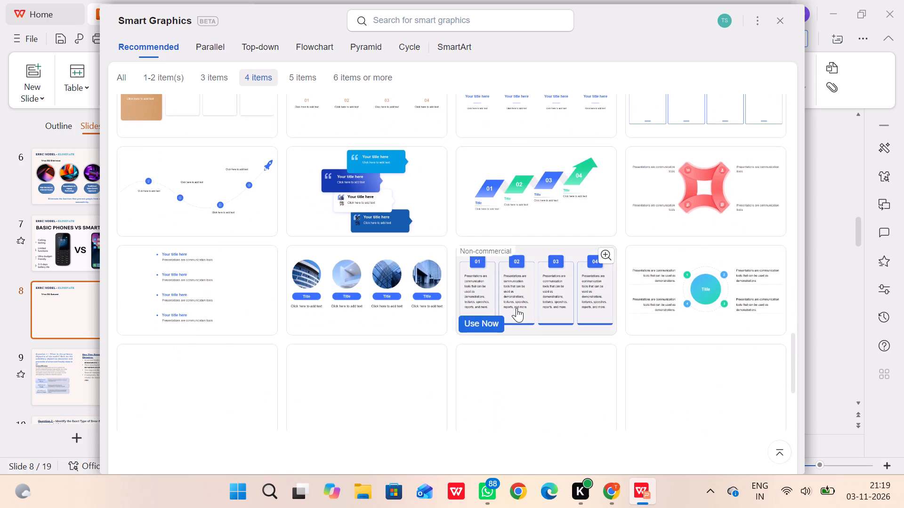
scroll(517, 308, down, 4)
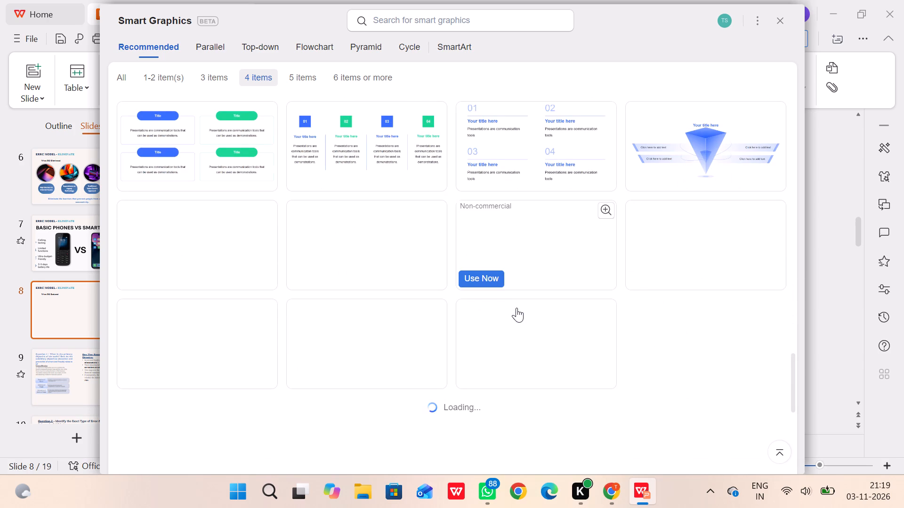
scroll(613, 158, up, 2)
scroll(384, 139, up, 1)
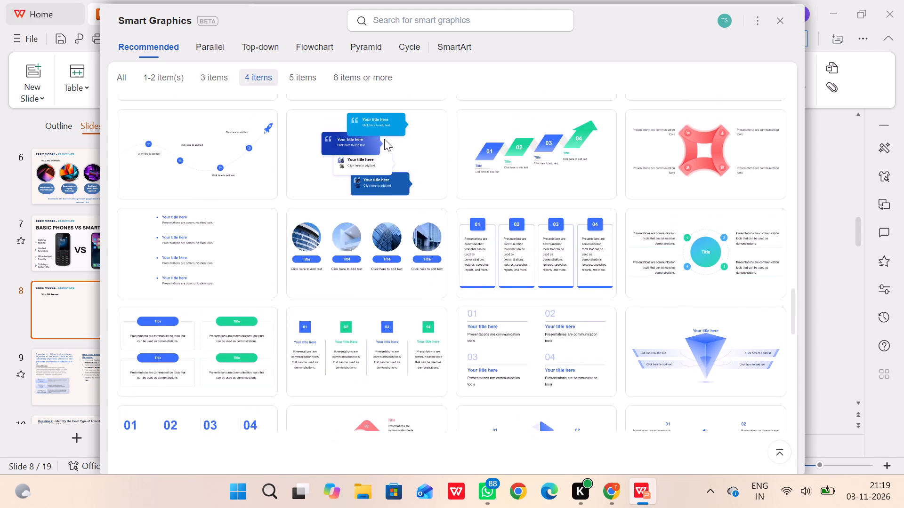
scroll(384, 139, up, 2)
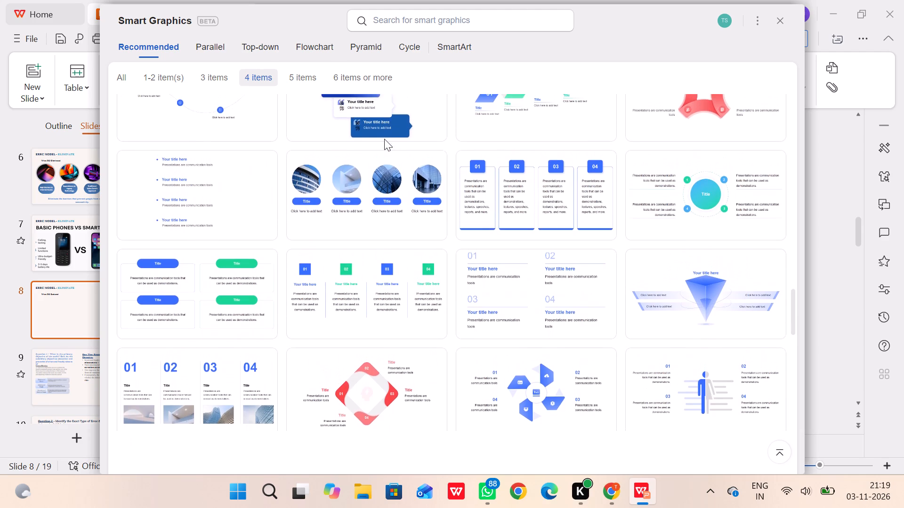
scroll(384, 139, up, 3)
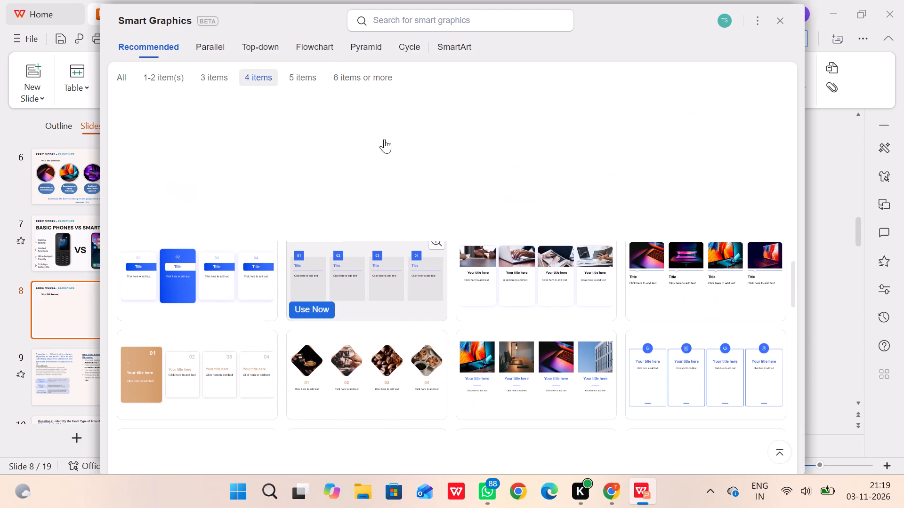
scroll(384, 139, up, 2)
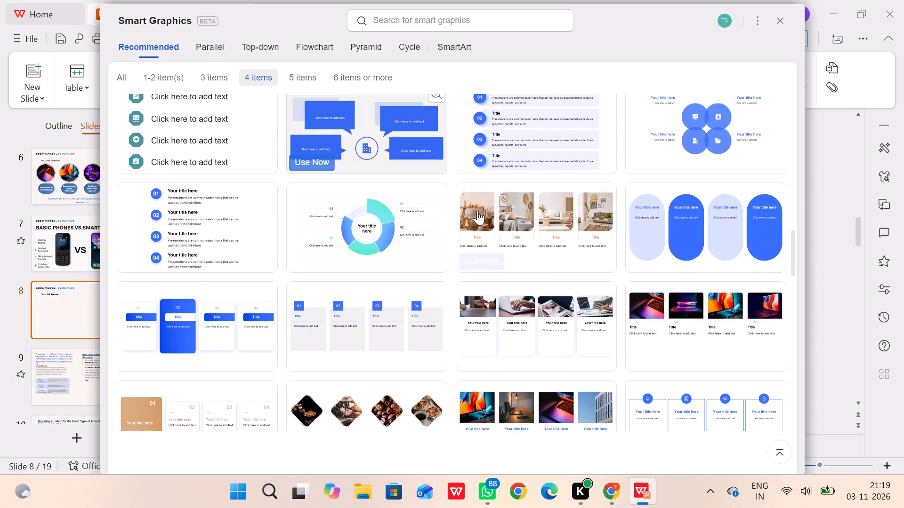
scroll(544, 254, down, 2)
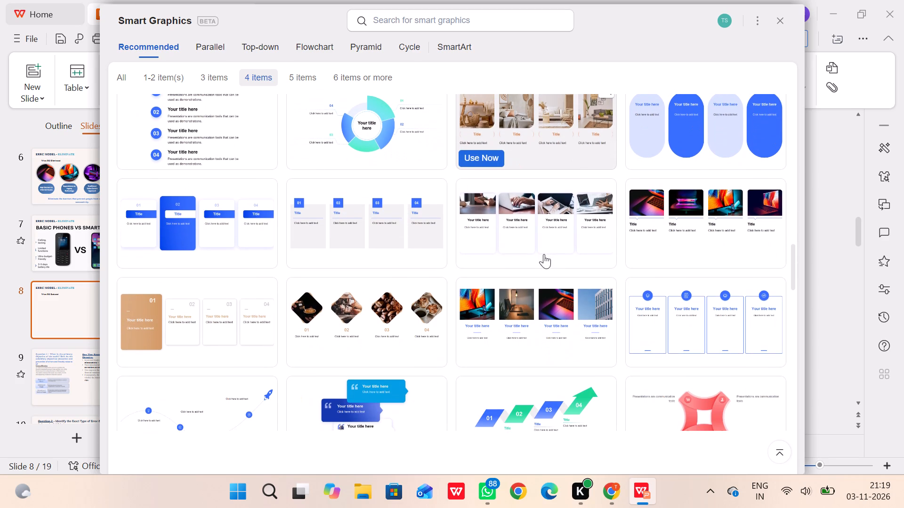
scroll(508, 250, up, 1)
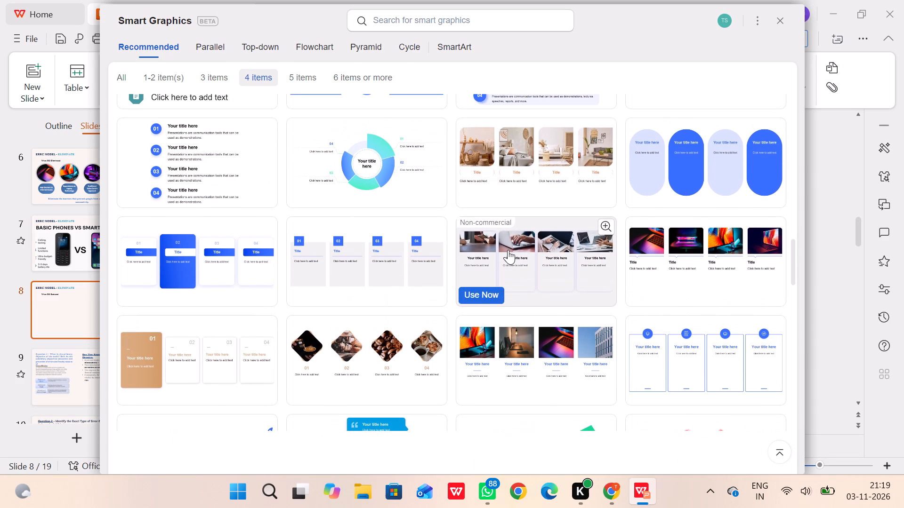
scroll(508, 250, up, 3)
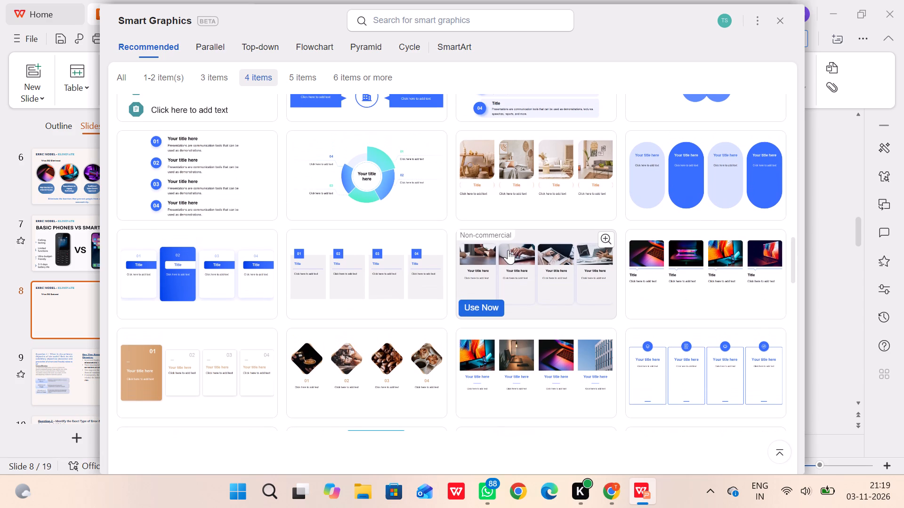
scroll(508, 250, up, 1)
scroll(410, 252, up, 2)
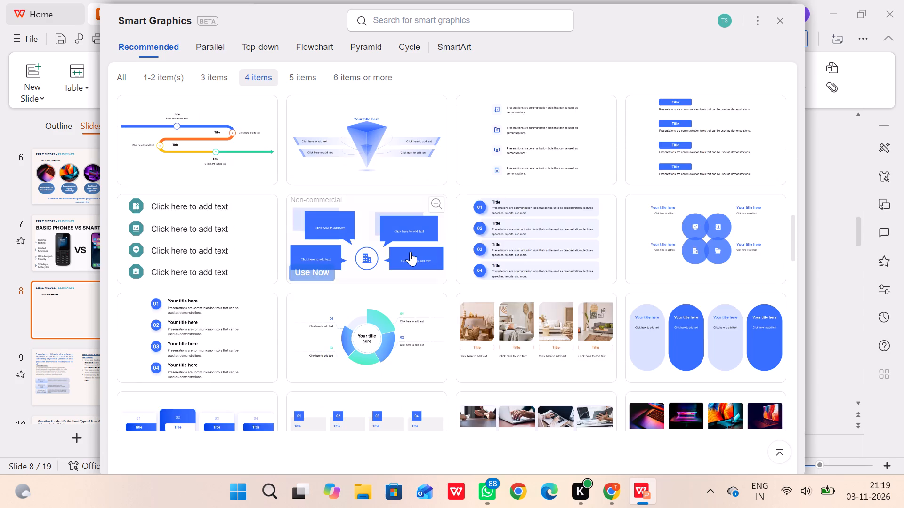
scroll(410, 252, up, 2)
scroll(410, 252, right, 1)
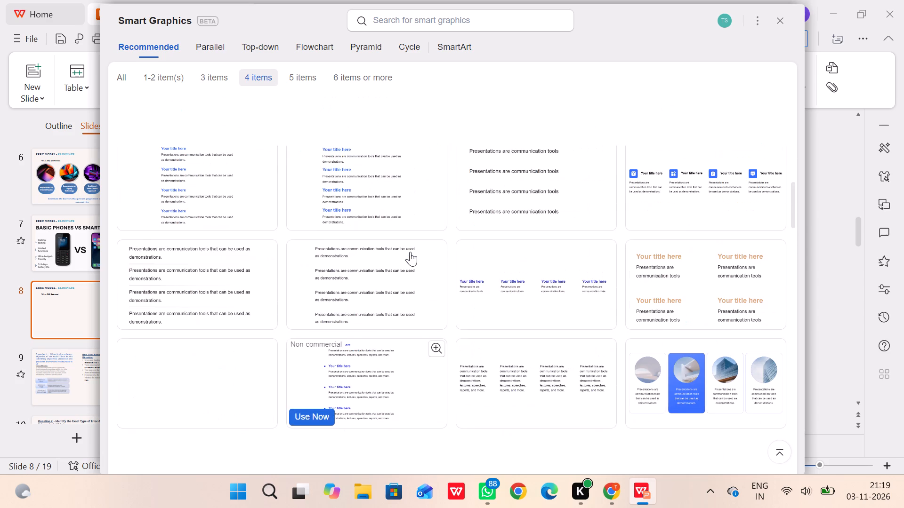
scroll(410, 252, right, 1)
scroll(410, 252, down, 2)
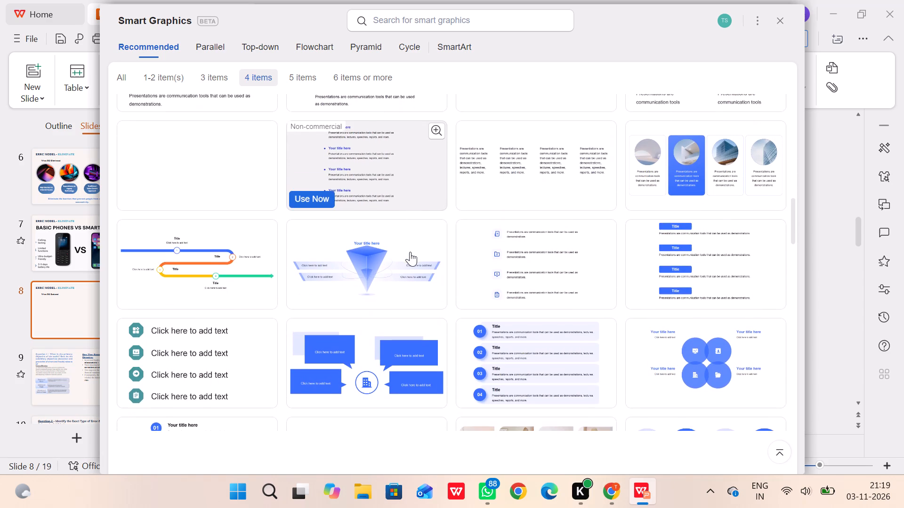
scroll(410, 252, down, 1)
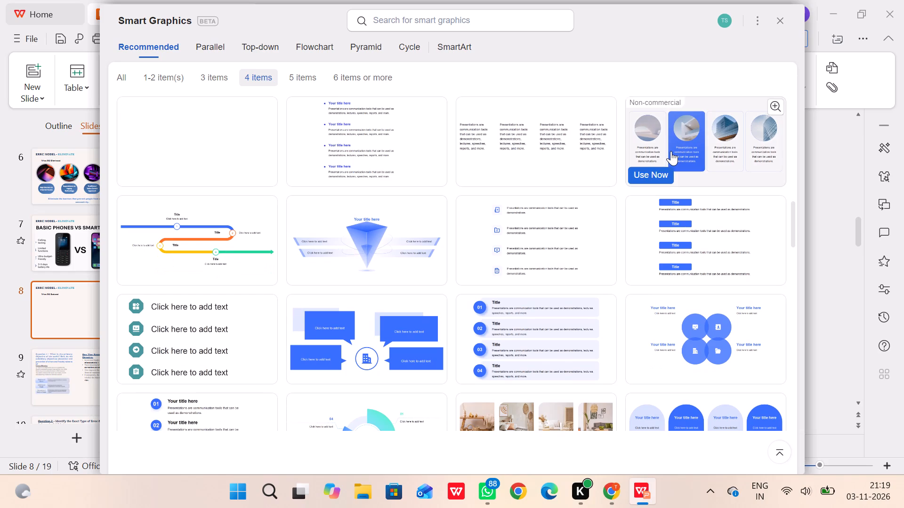
Insert the four-card Smart Graphic with circular pictures above the captions onto slide 8.
click(671, 151)
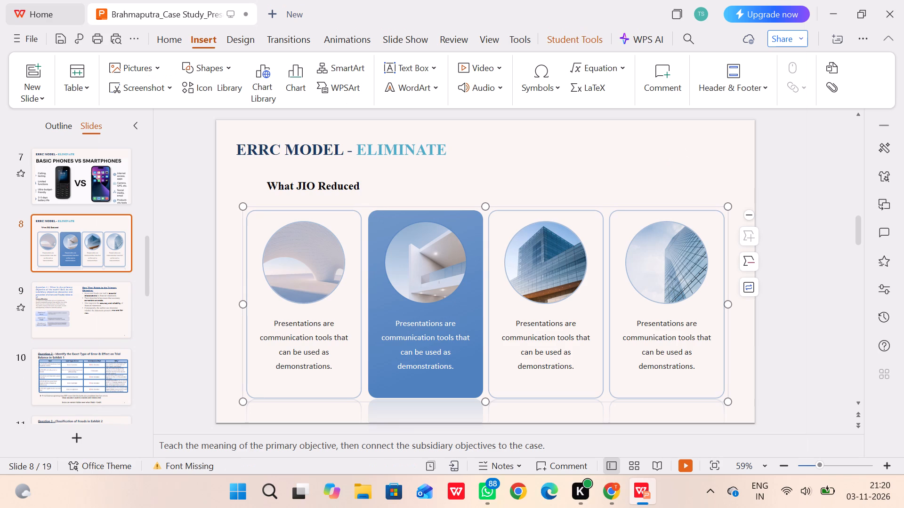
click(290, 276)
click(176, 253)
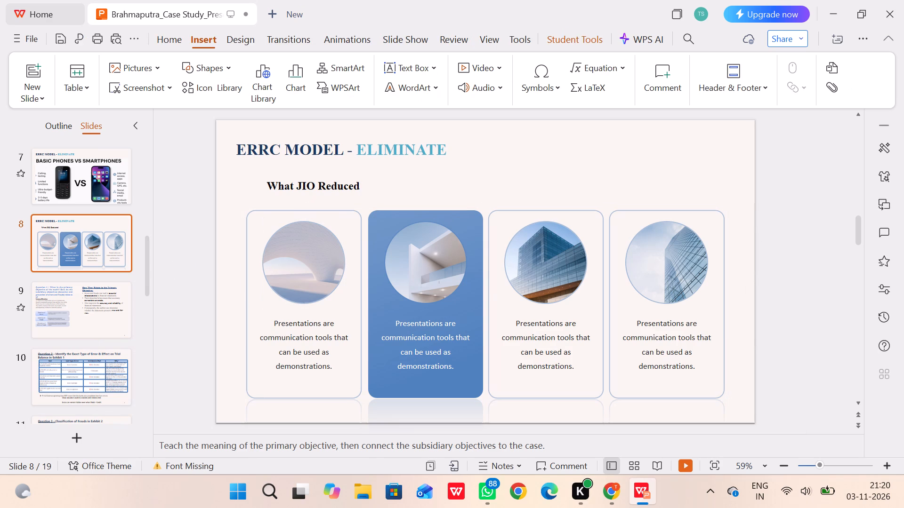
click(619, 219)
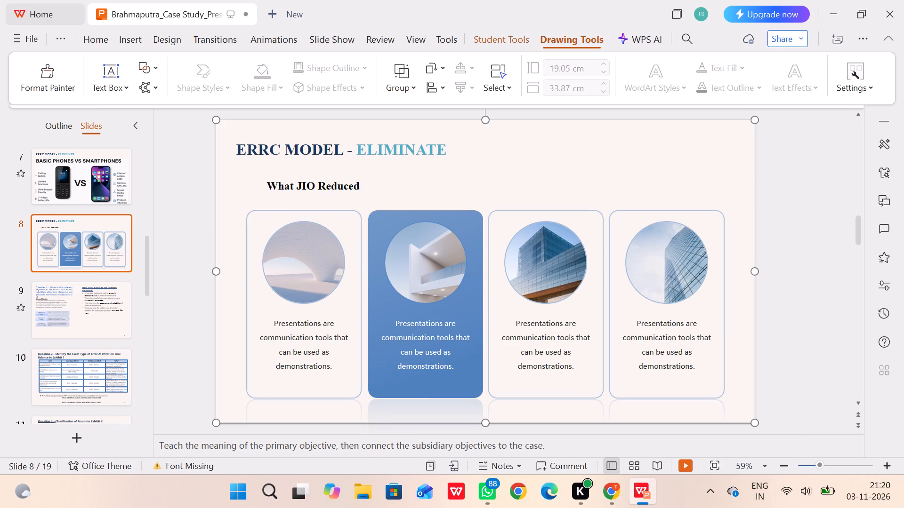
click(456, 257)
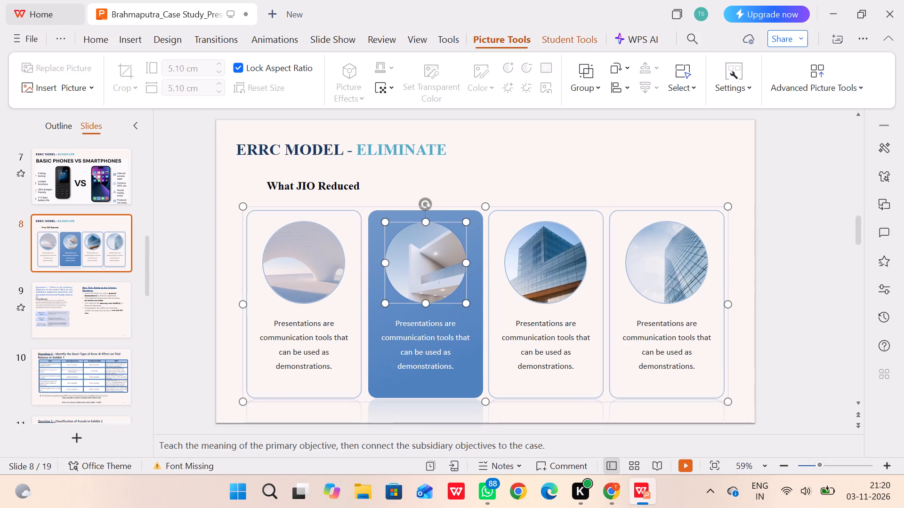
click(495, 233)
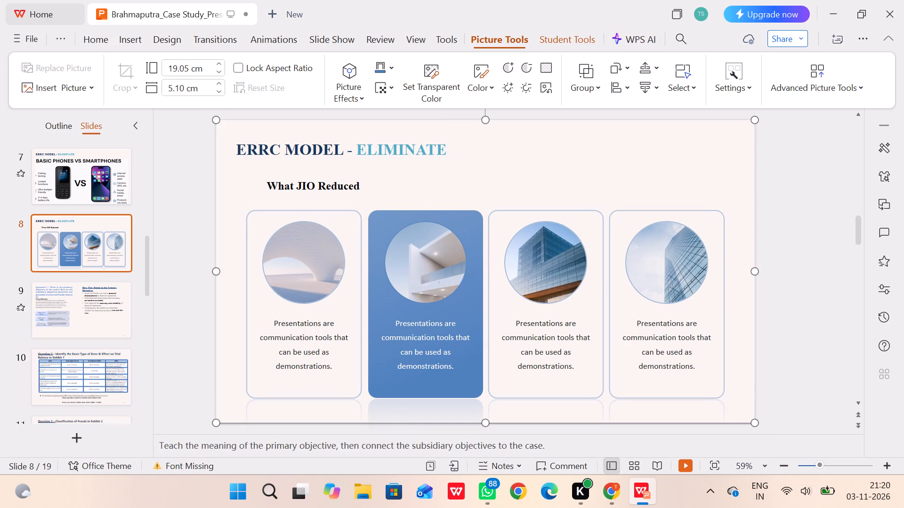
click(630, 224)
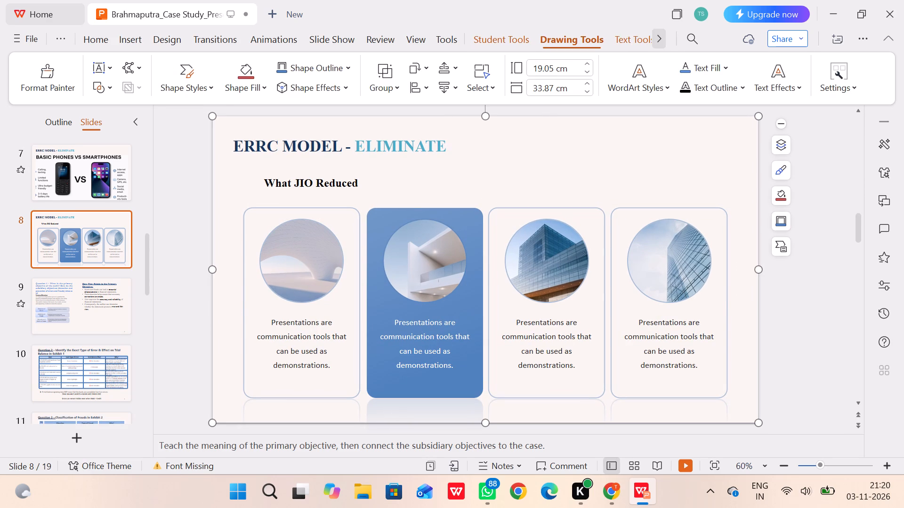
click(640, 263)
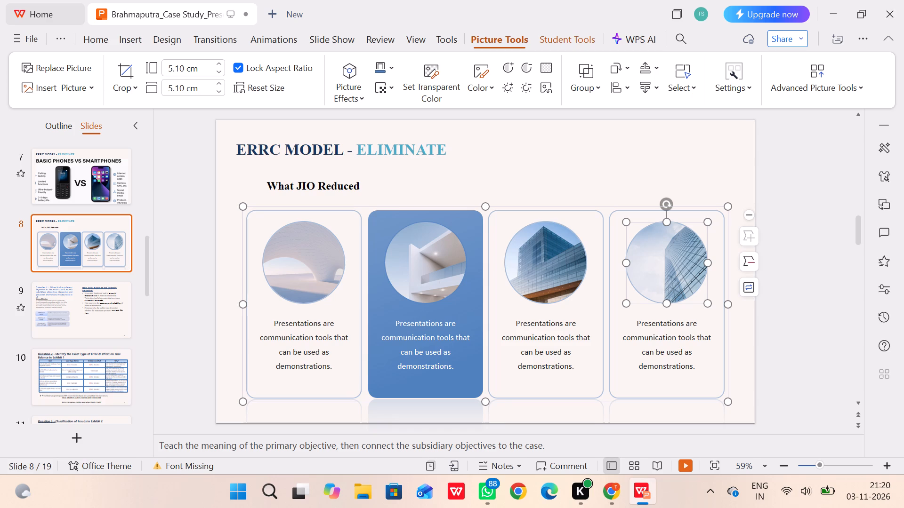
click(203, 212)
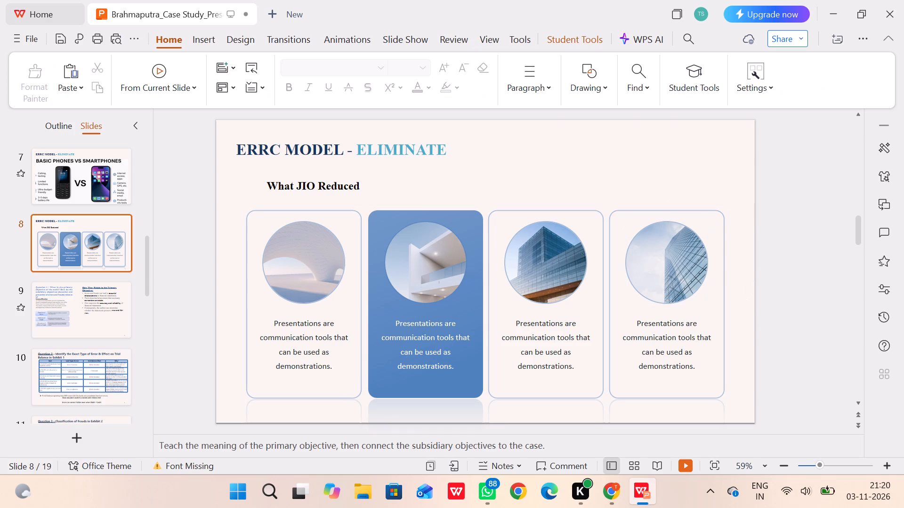
click(611, 488)
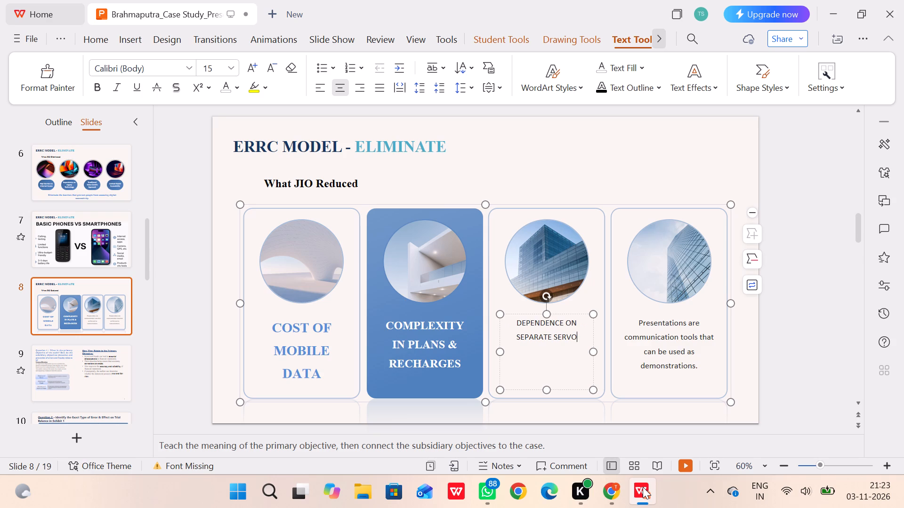
text(ICES)
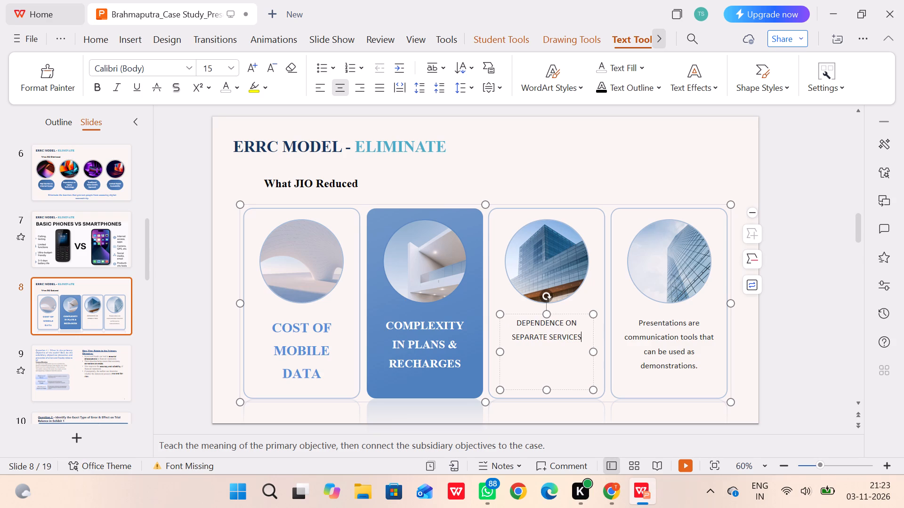
Format the third card's caption as bold Times New Roman, size 20, in blue.
drag(517, 323, 612, 349)
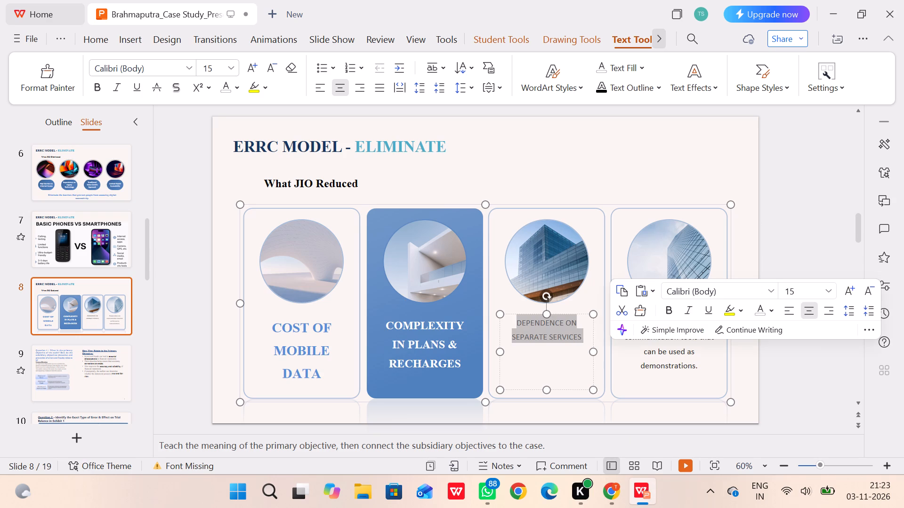
click(771, 288)
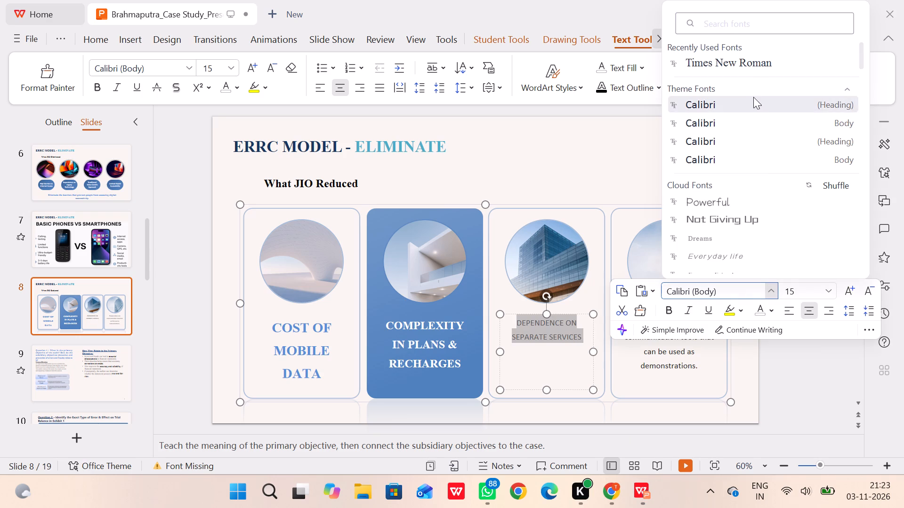
click(753, 68)
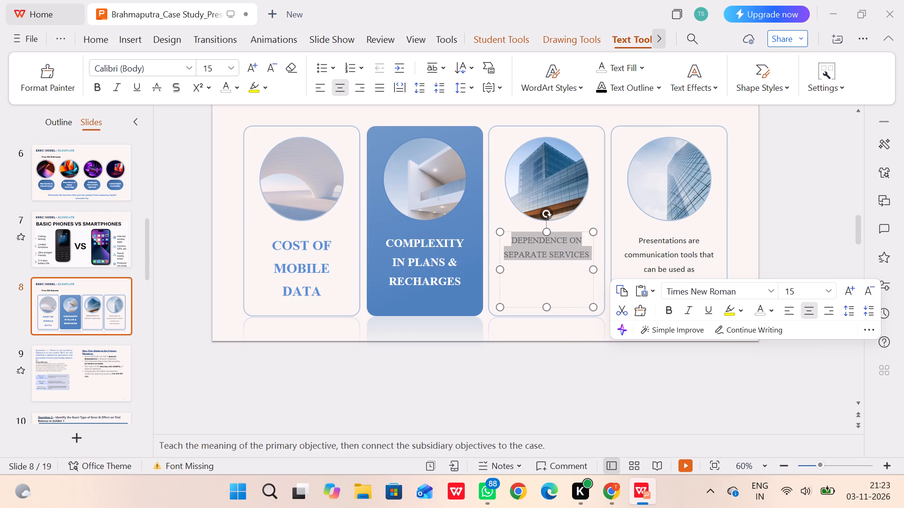
click(673, 312)
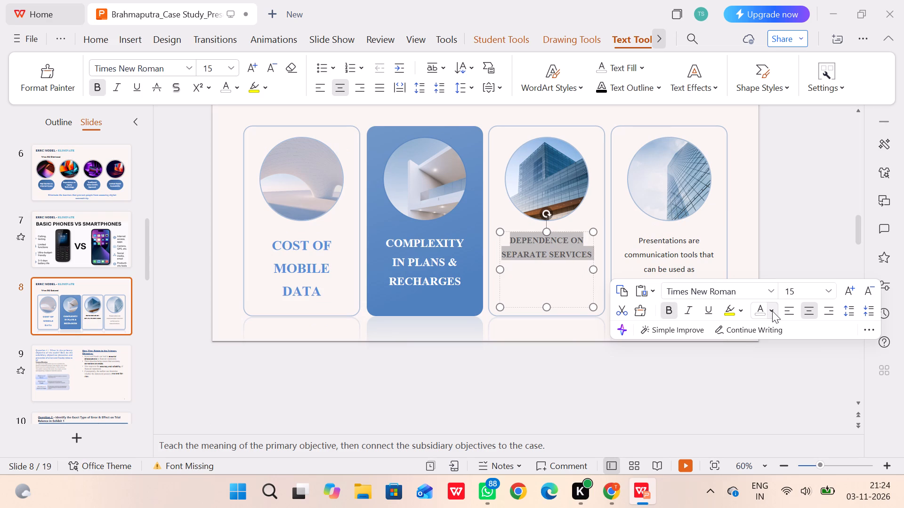
click(772, 311)
click(650, 229)
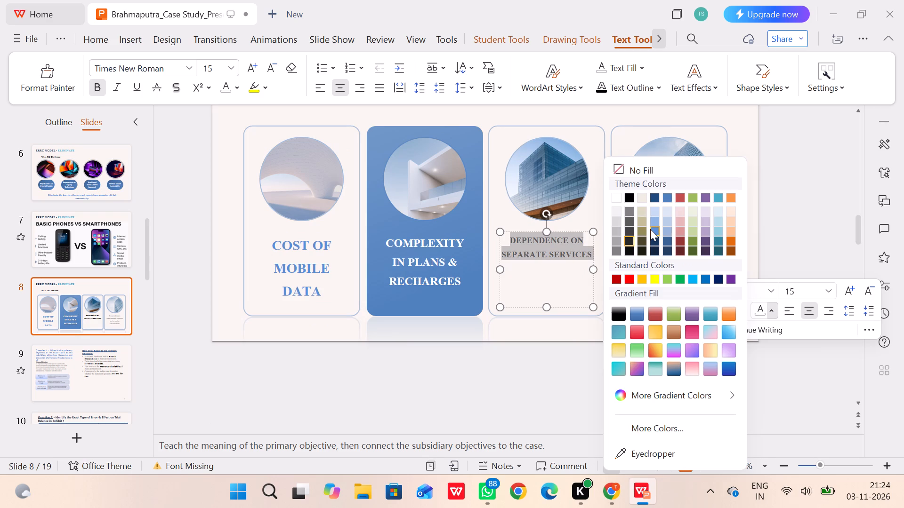
click(827, 288)
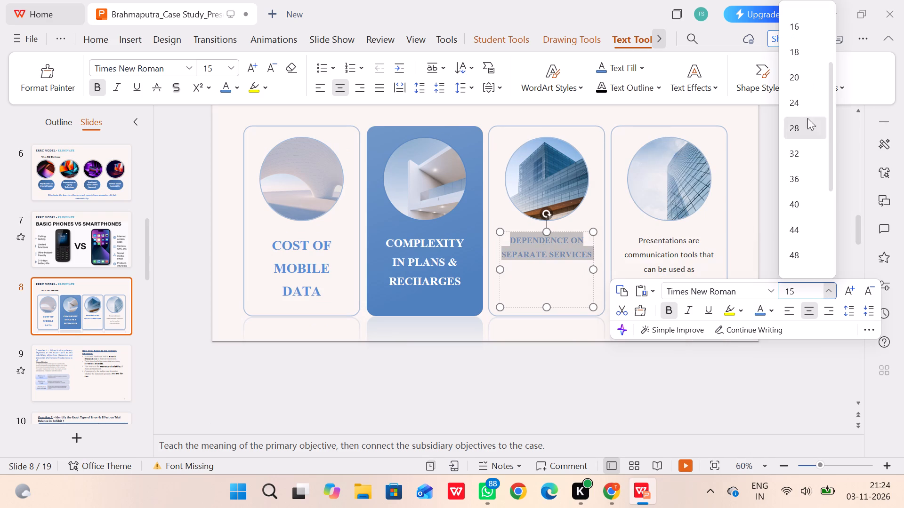
double_click(787, 82)
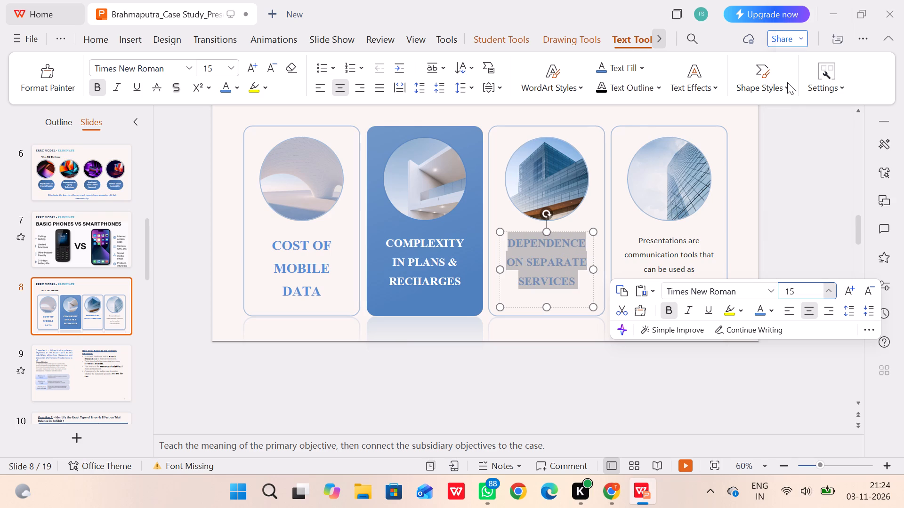
Check the first card's caption size, and set the second card's caption to size 24.
click(314, 268)
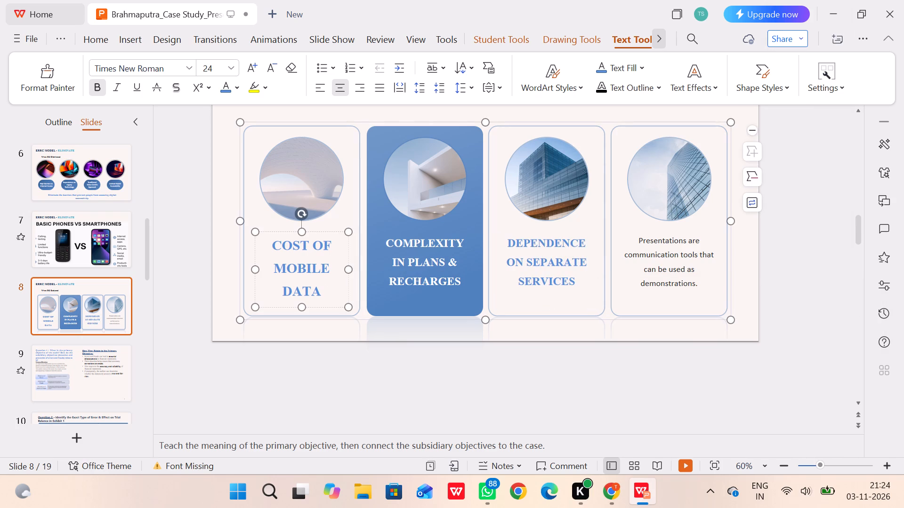
click(392, 246)
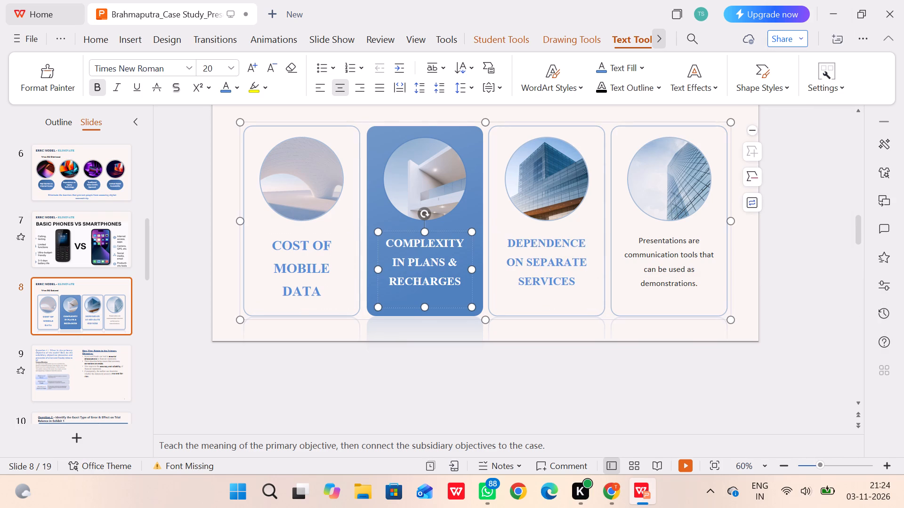
double_click(386, 238)
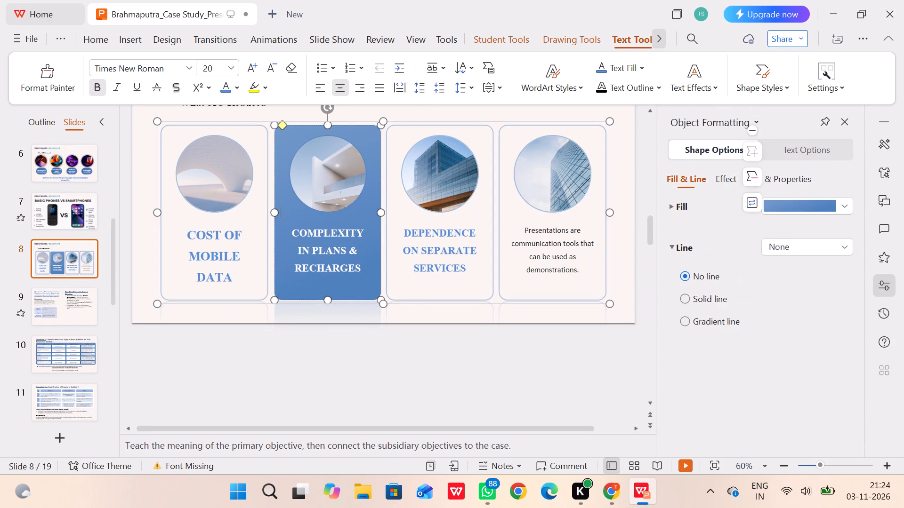
drag(296, 236, 371, 276)
click(363, 270)
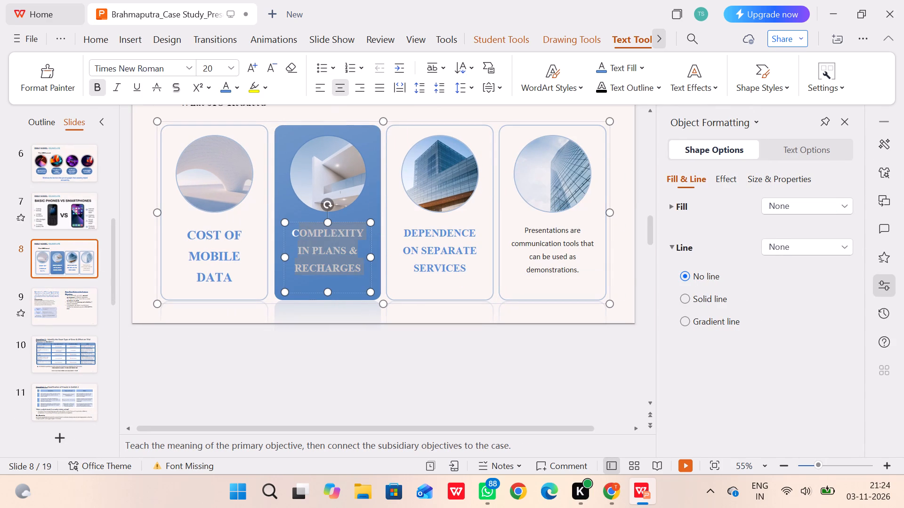
drag(363, 269, 267, 224)
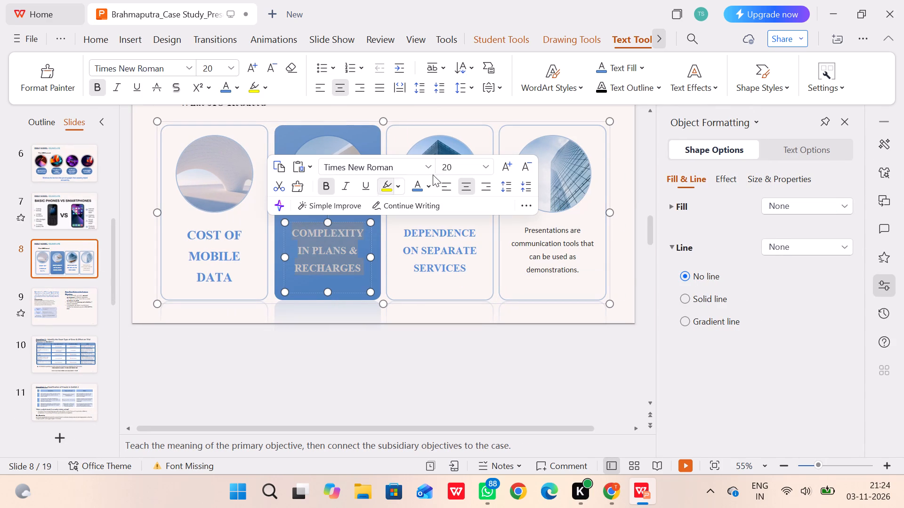
click(482, 164)
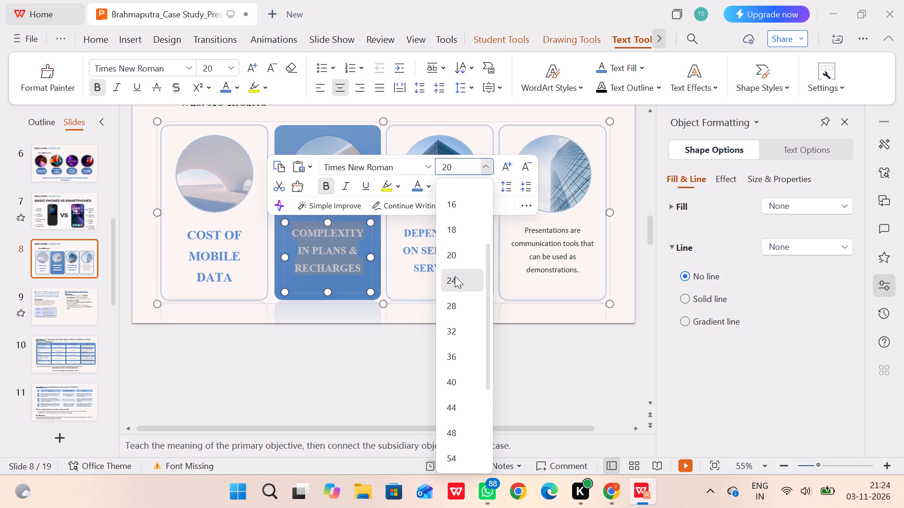
click(454, 277)
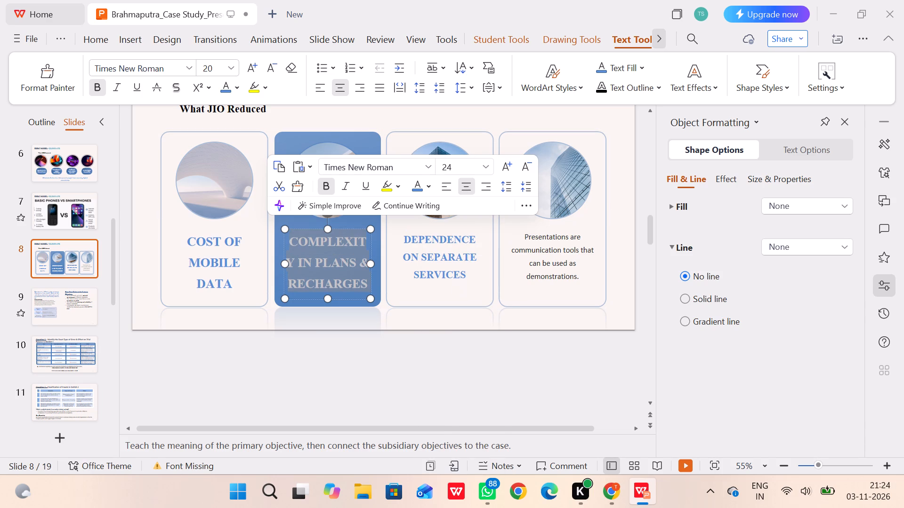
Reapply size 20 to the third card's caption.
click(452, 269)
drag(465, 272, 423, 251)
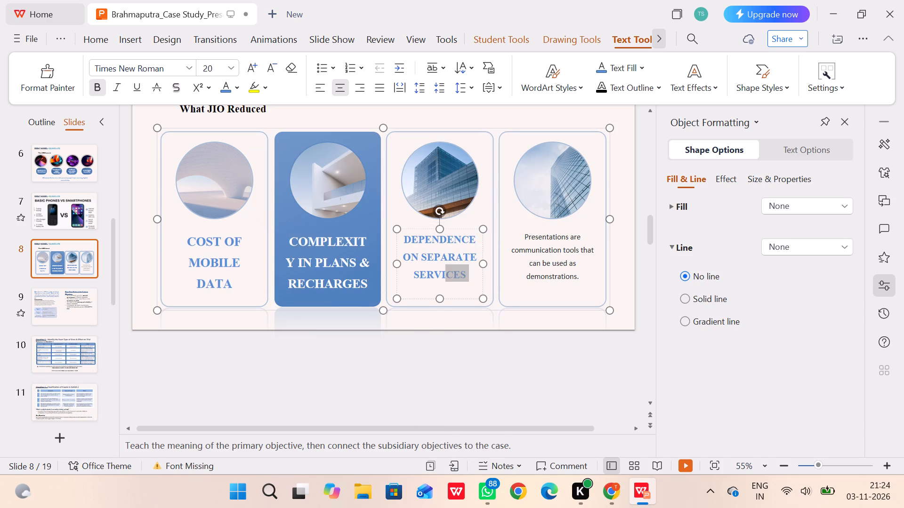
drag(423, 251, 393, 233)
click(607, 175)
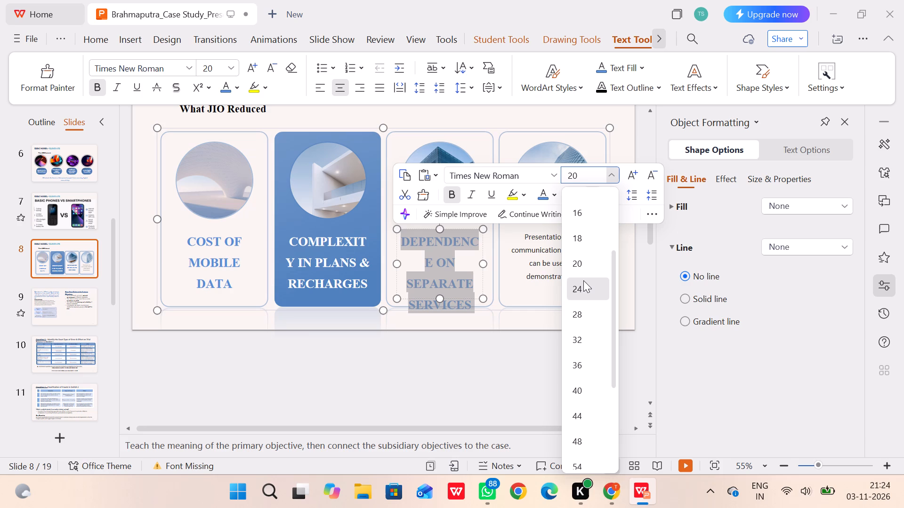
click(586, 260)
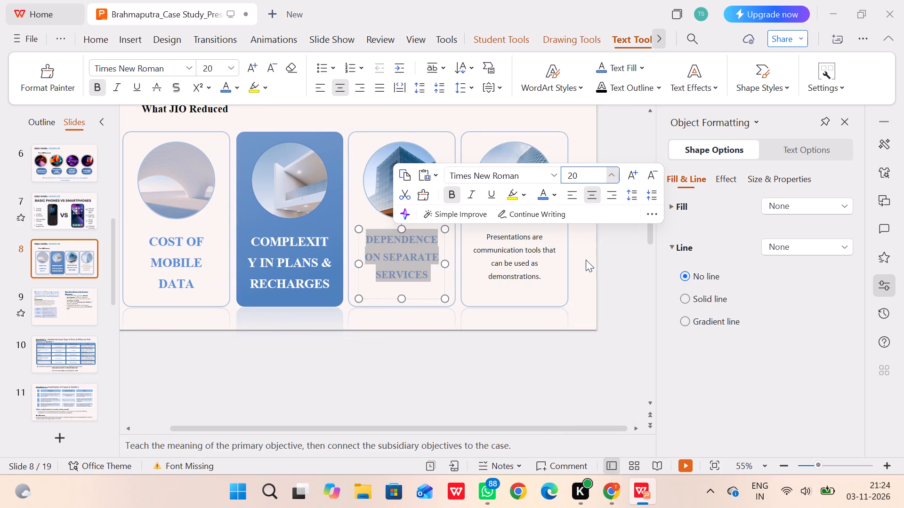
Undo the latest caption size changes on slide 8's third and second cards.
click(299, 268)
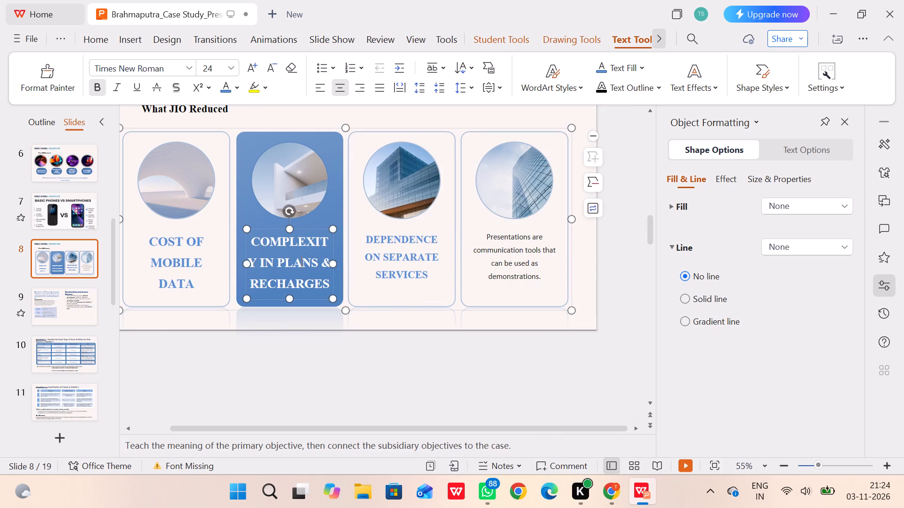
drag(256, 242, 349, 293)
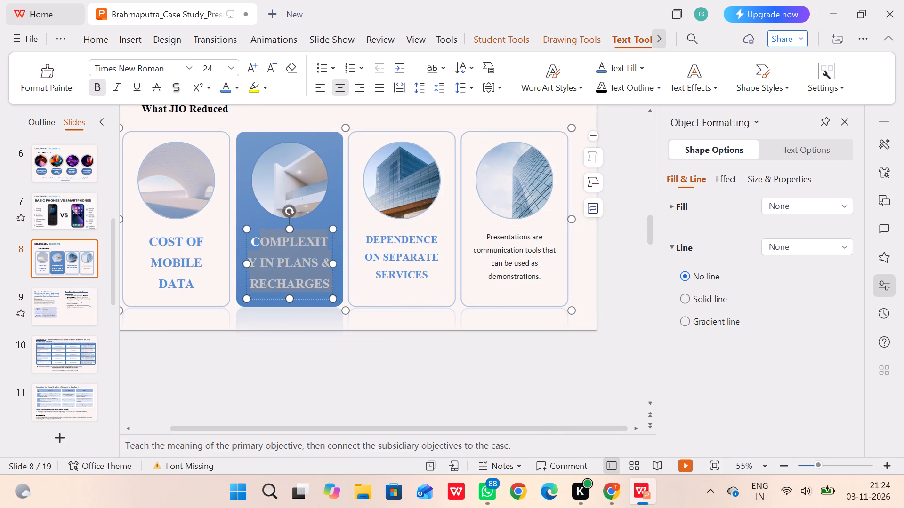
double_click(254, 240)
drag(254, 240, 258, 239)
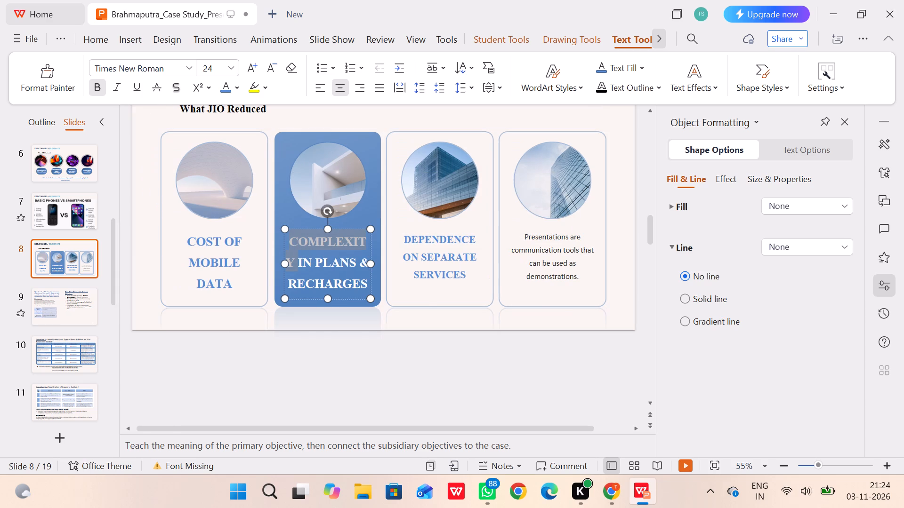
click(65, 36)
click(136, 58)
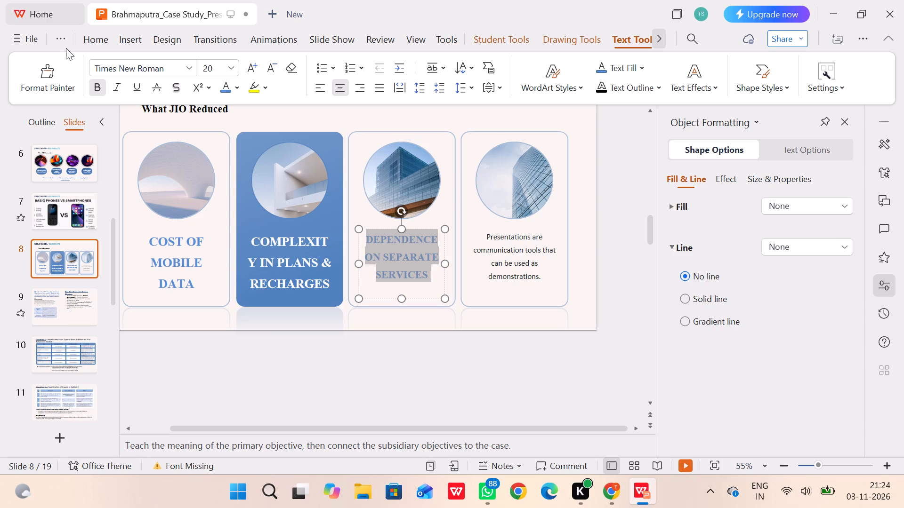
click(61, 37)
click(134, 62)
click(338, 345)
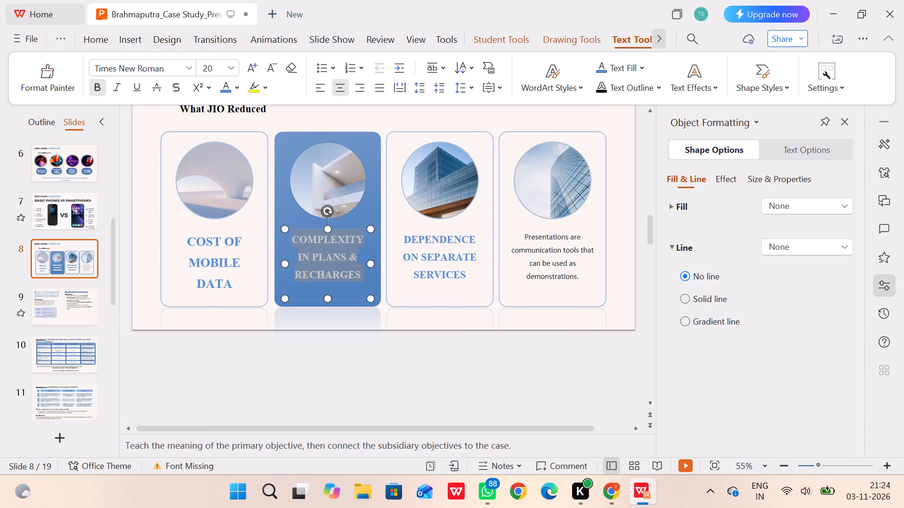
click(547, 268)
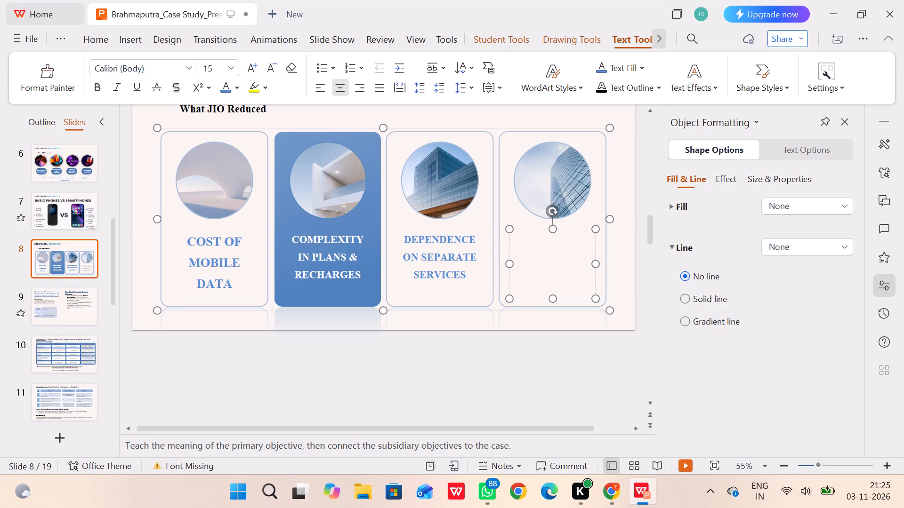
text(BARRIERS TO DATA CONSUMPTION)
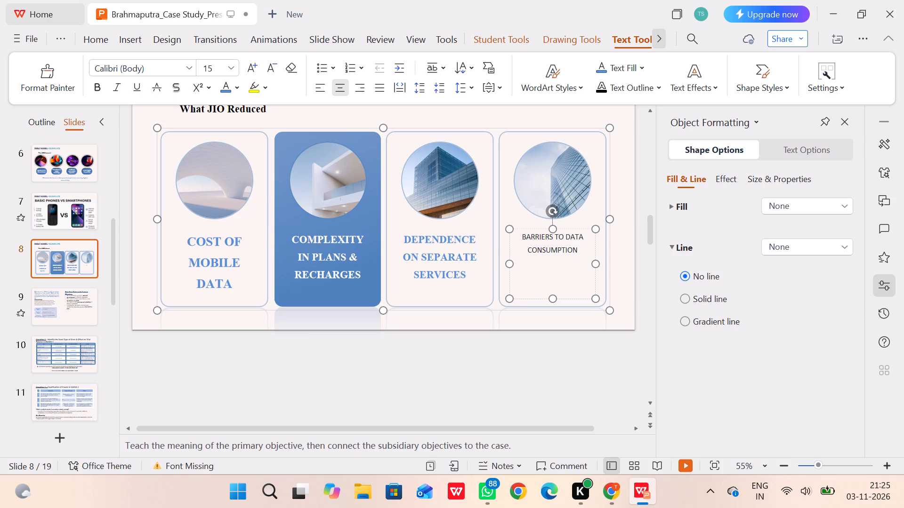
Format the fourth card's caption as bold Times New Roman, size 20, in blue.
drag(577, 249, 522, 238)
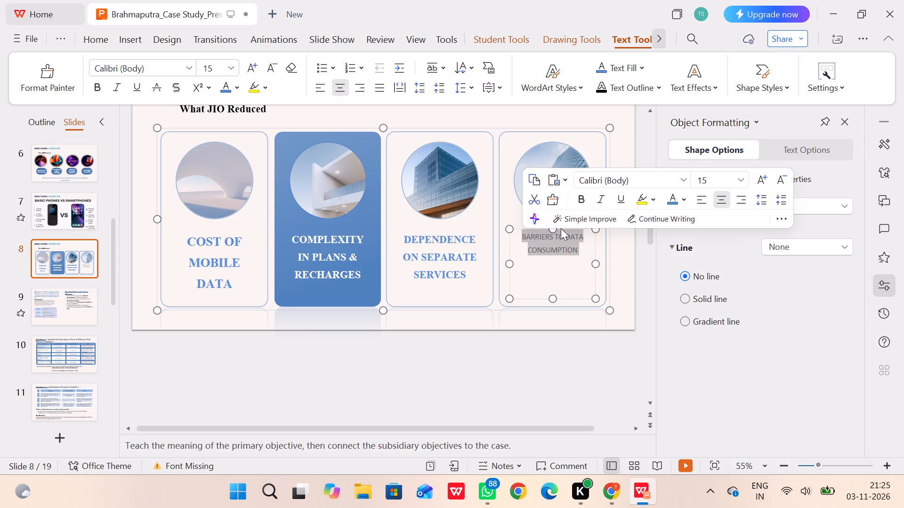
click(684, 180)
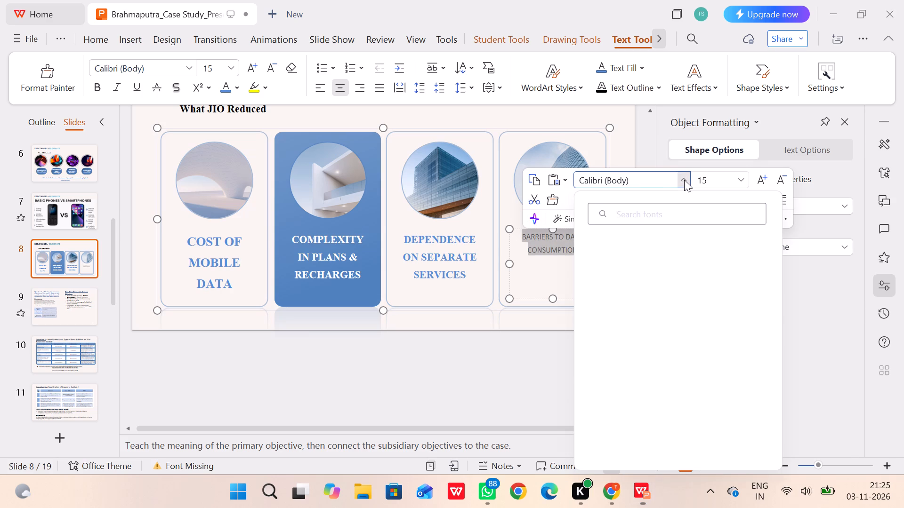
click(656, 250)
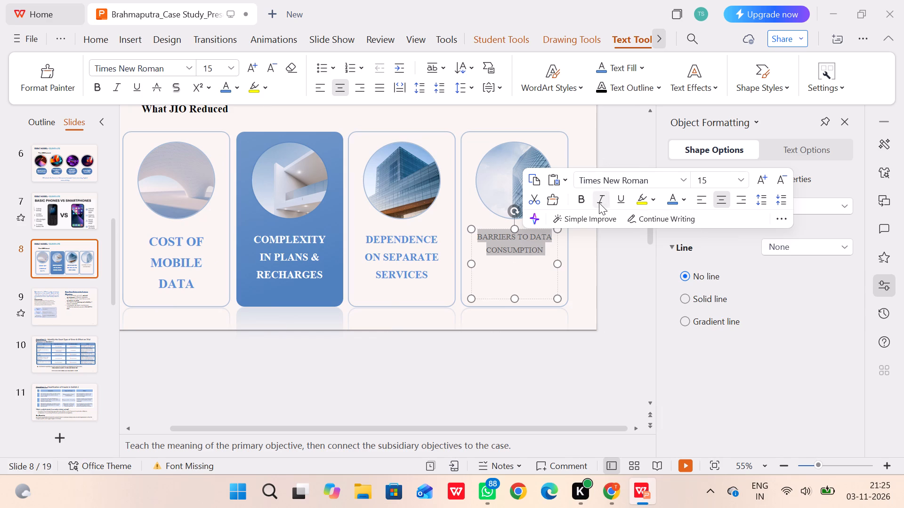
click(580, 196)
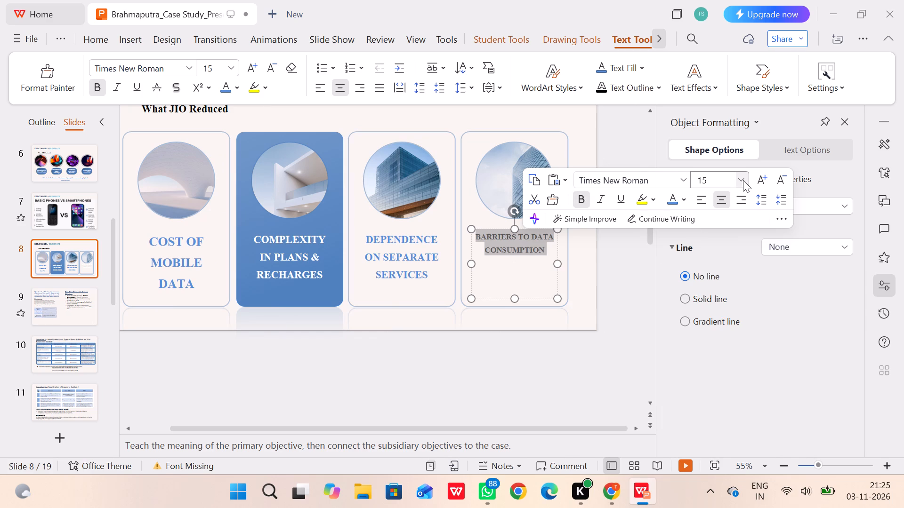
click(670, 198)
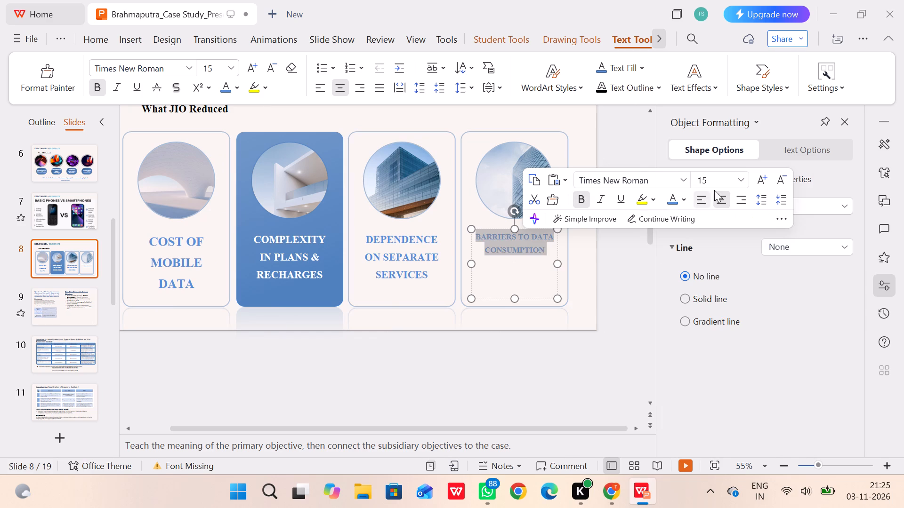
click(748, 175)
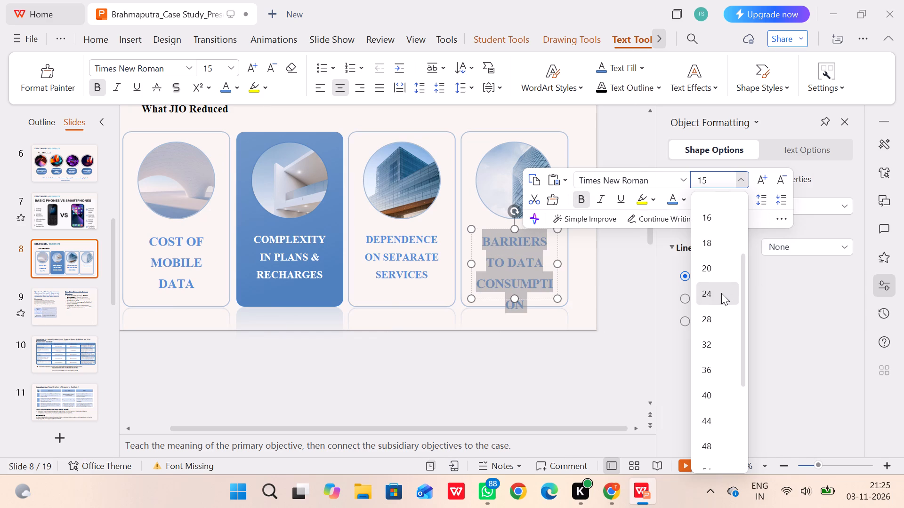
click(720, 275)
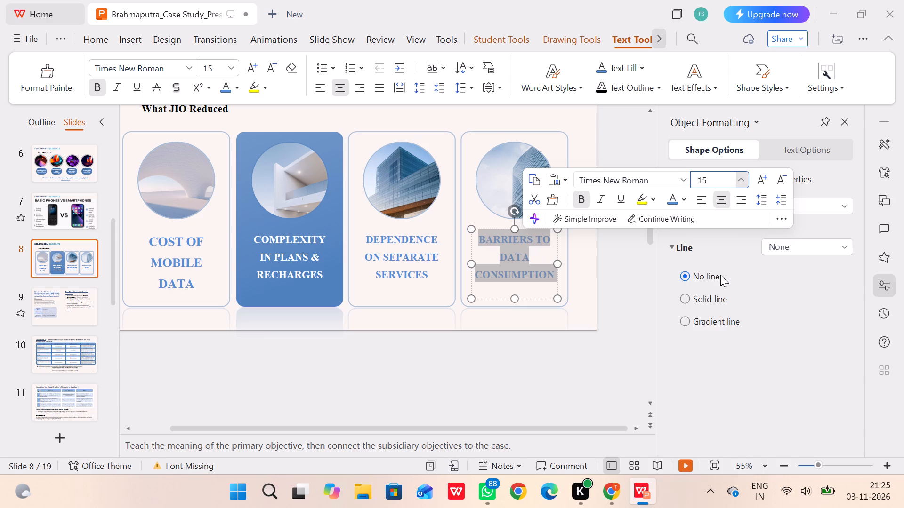
click(608, 278)
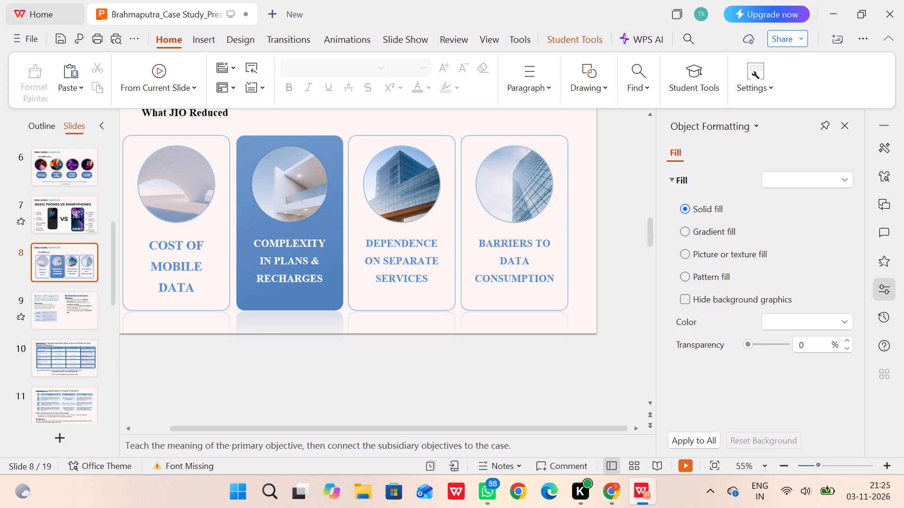
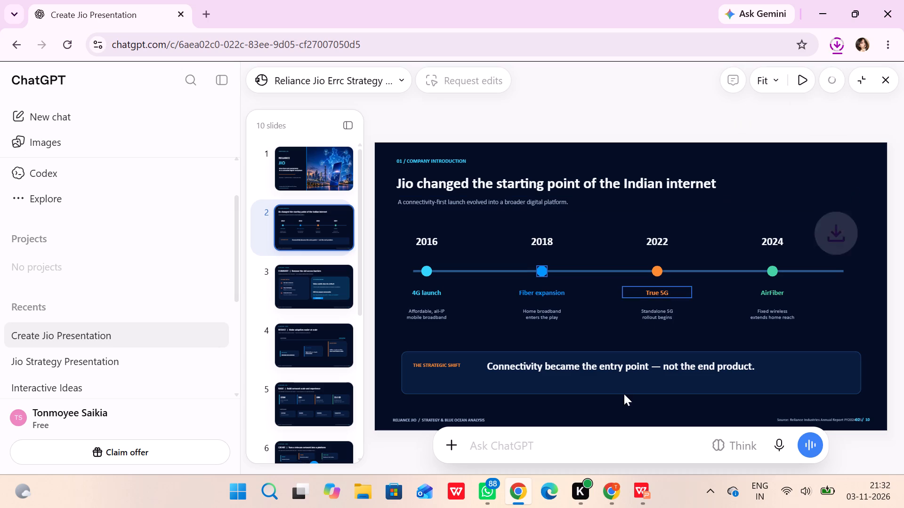
Switch to WPS and save the Brahmaputra_Case Study presentation.
click(636, 495)
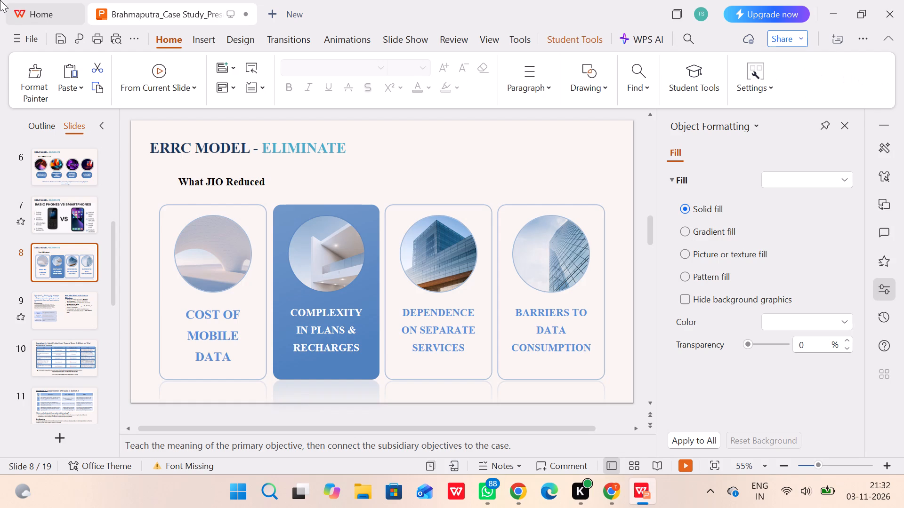
click(60, 40)
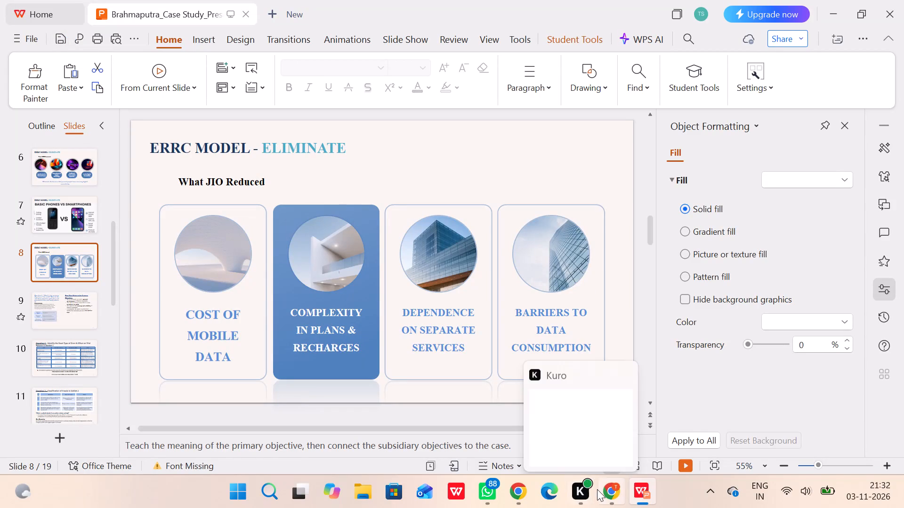
Switch to Chrome, open the downloaded Reliance_Jio_ERRC_Strategy_Presentation (1).pptx in WPS, and go to slide 2.
click(523, 499)
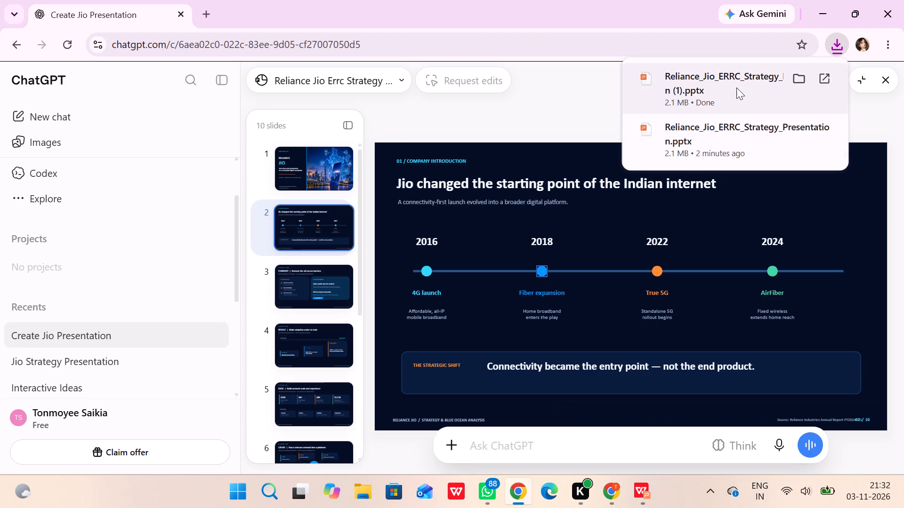
click(736, 87)
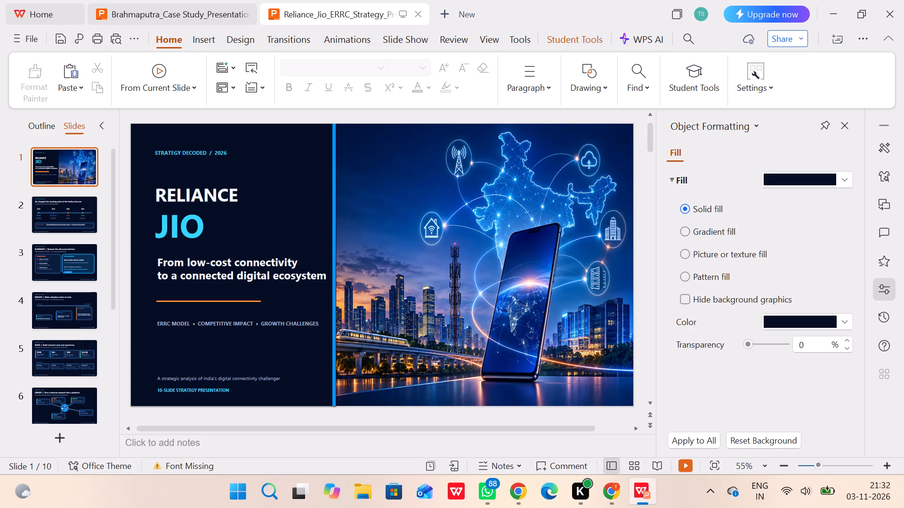
click(76, 215)
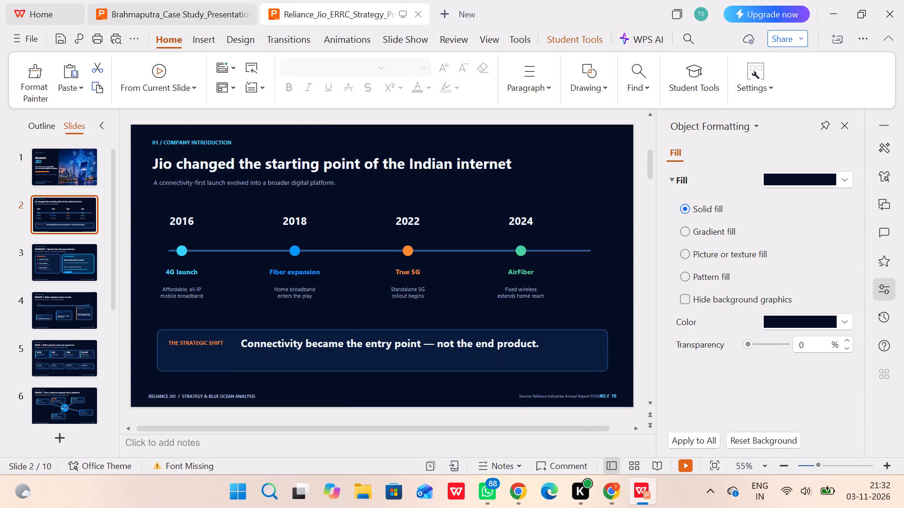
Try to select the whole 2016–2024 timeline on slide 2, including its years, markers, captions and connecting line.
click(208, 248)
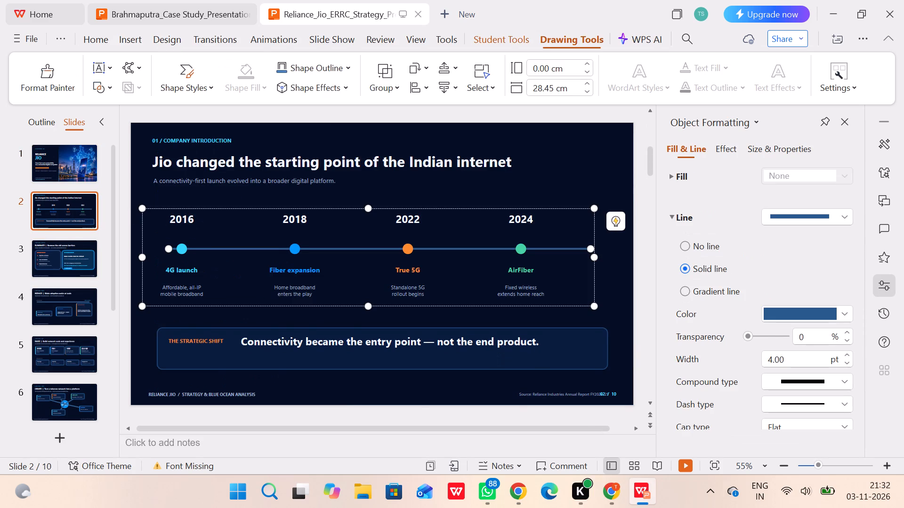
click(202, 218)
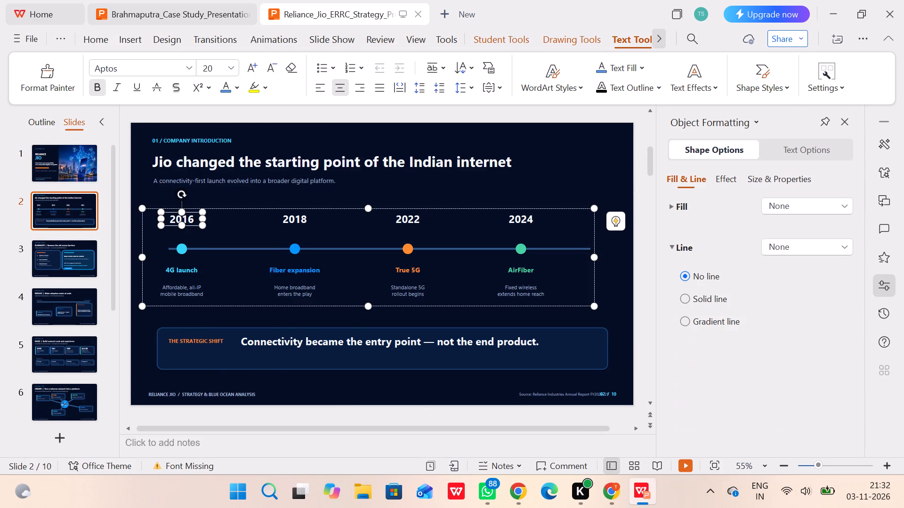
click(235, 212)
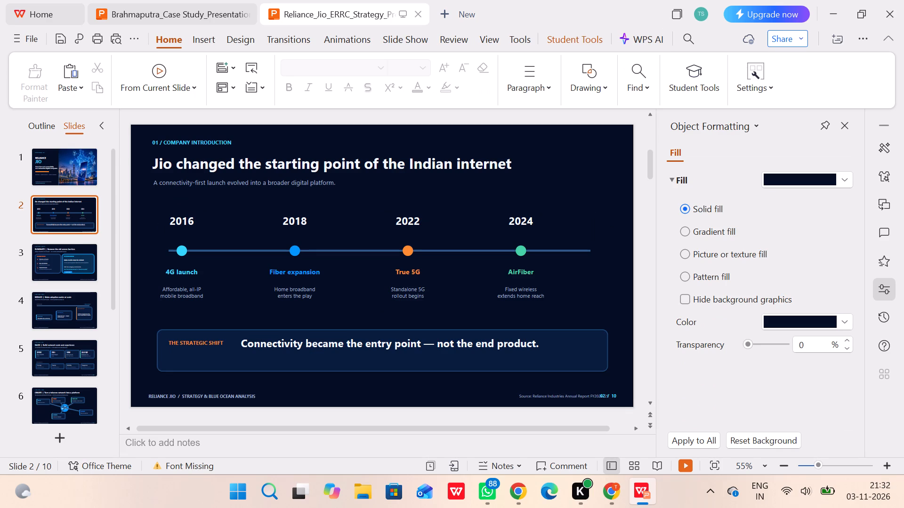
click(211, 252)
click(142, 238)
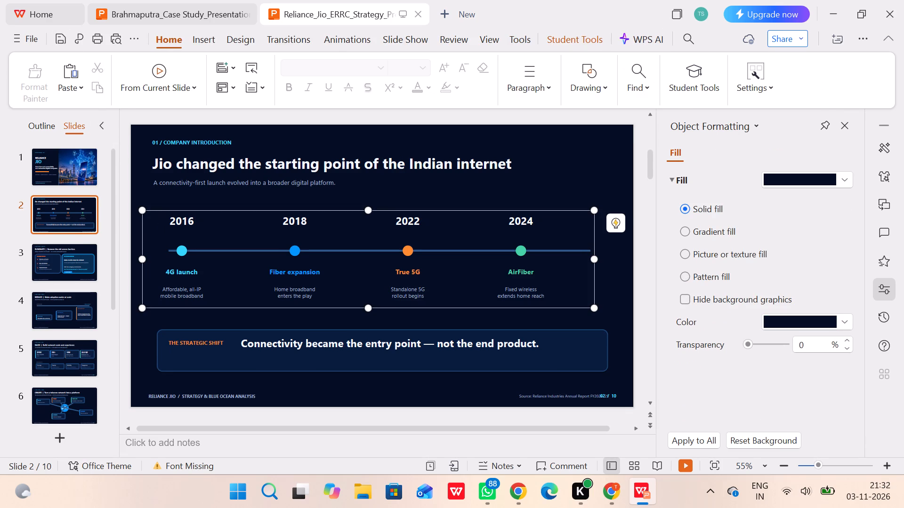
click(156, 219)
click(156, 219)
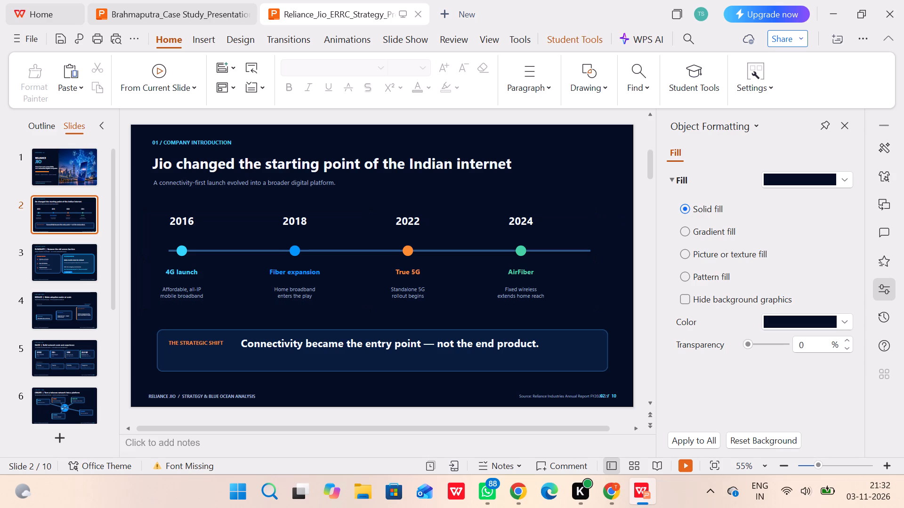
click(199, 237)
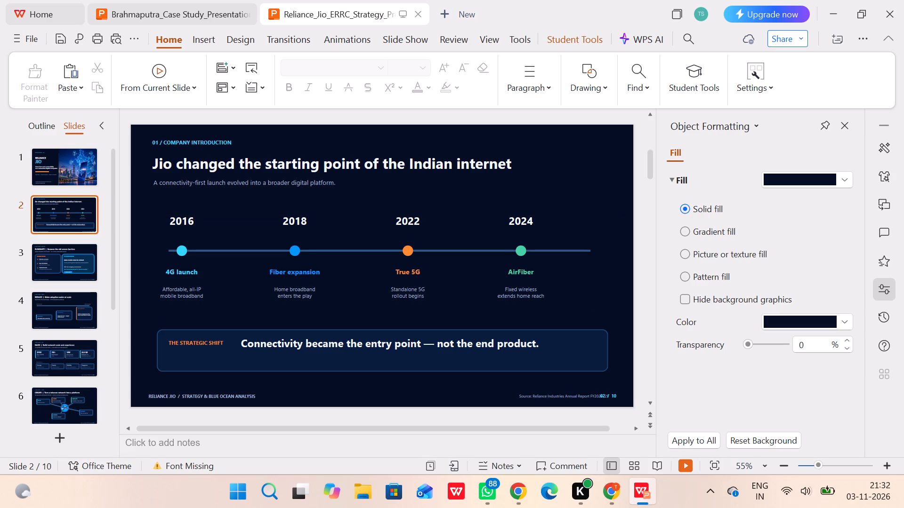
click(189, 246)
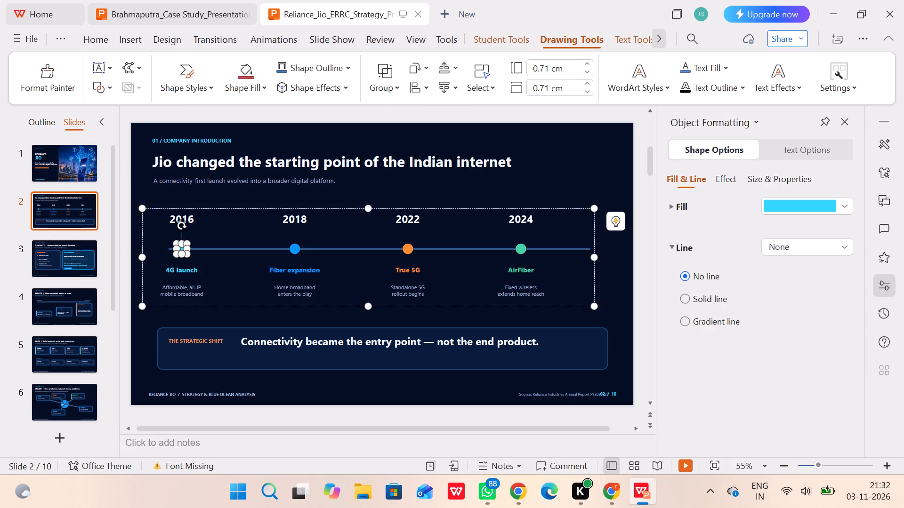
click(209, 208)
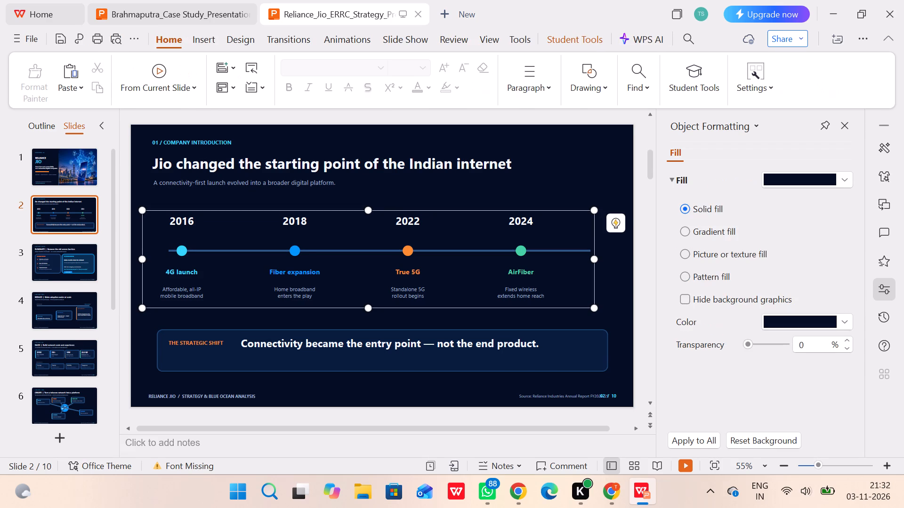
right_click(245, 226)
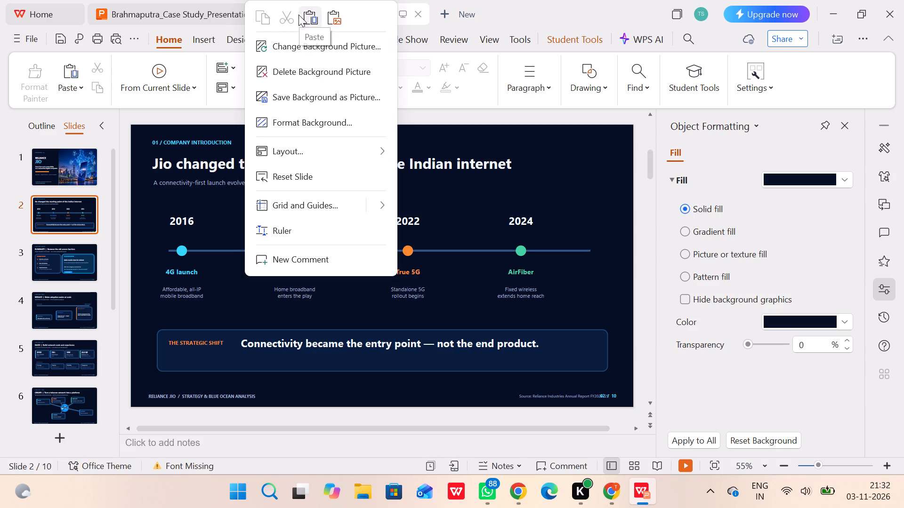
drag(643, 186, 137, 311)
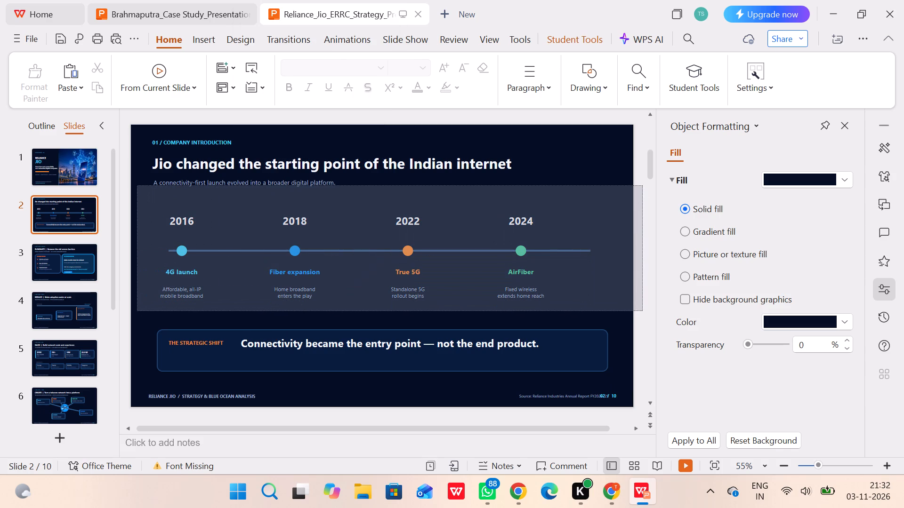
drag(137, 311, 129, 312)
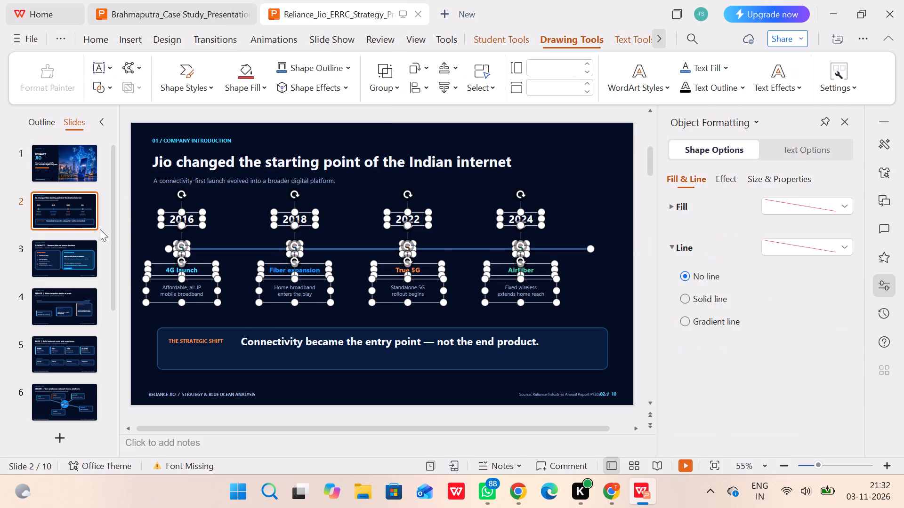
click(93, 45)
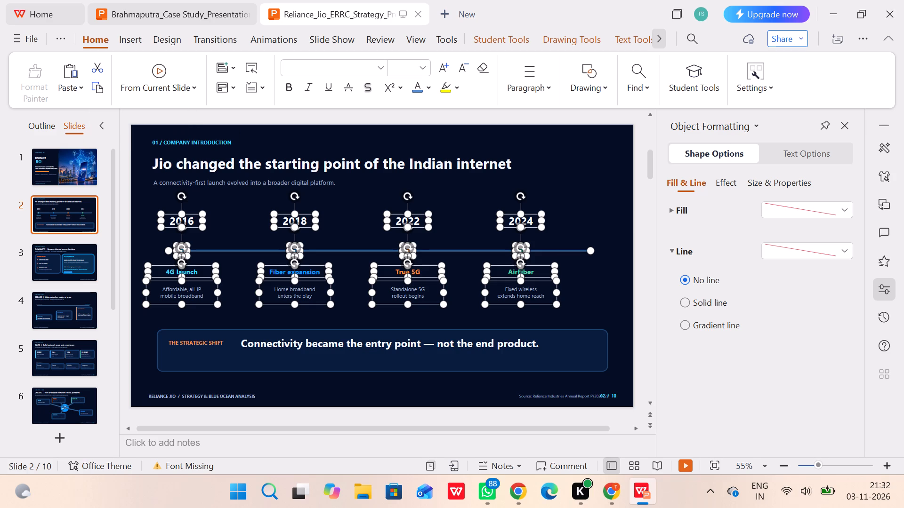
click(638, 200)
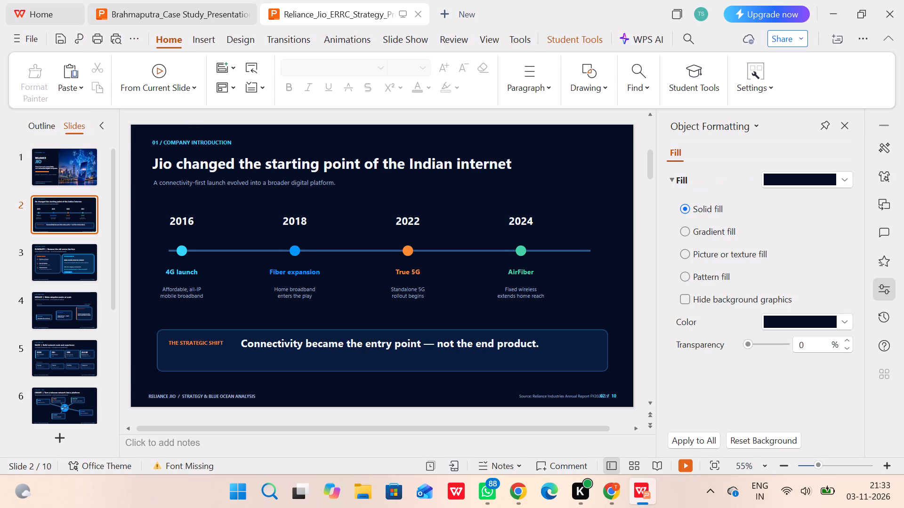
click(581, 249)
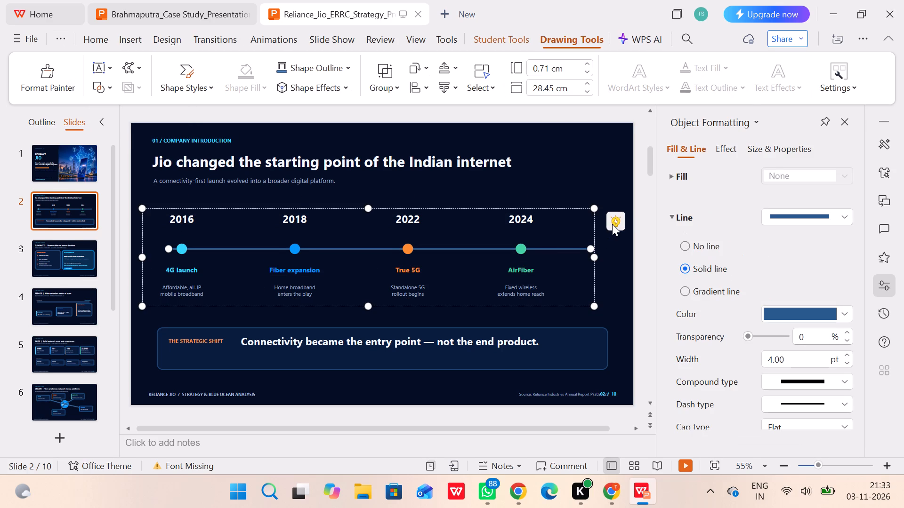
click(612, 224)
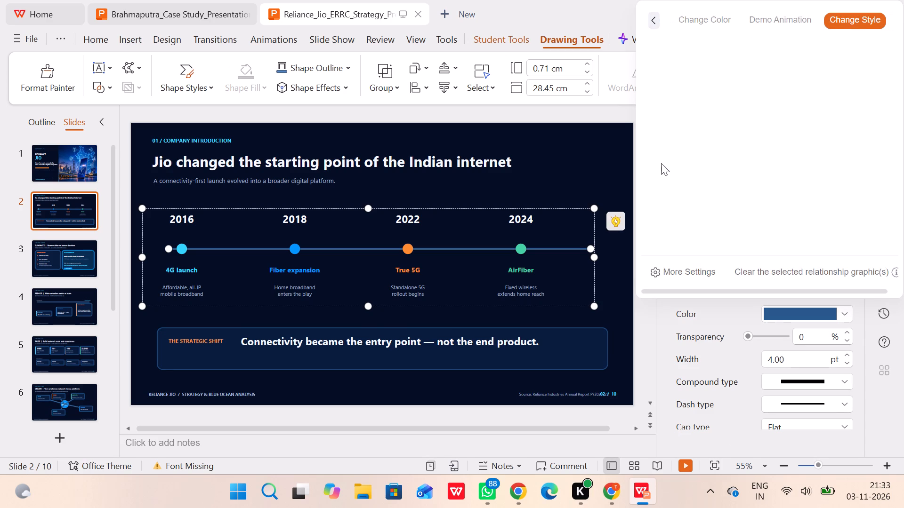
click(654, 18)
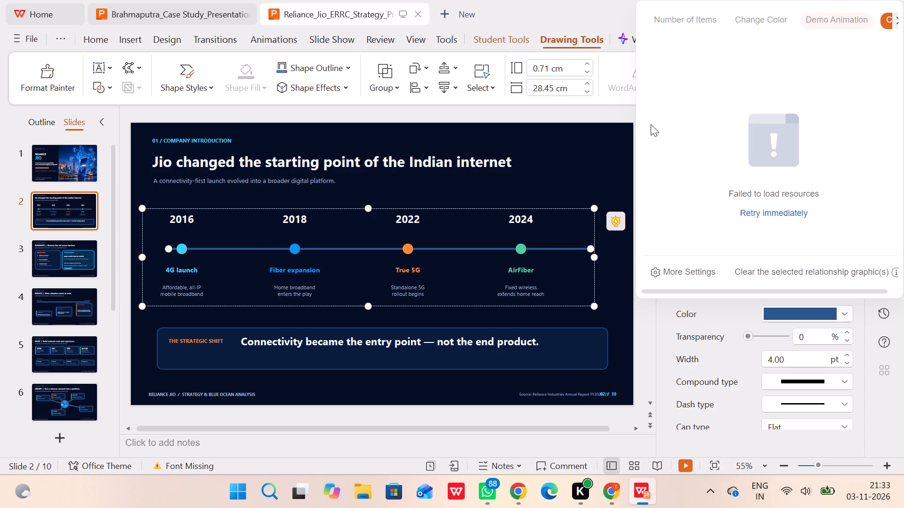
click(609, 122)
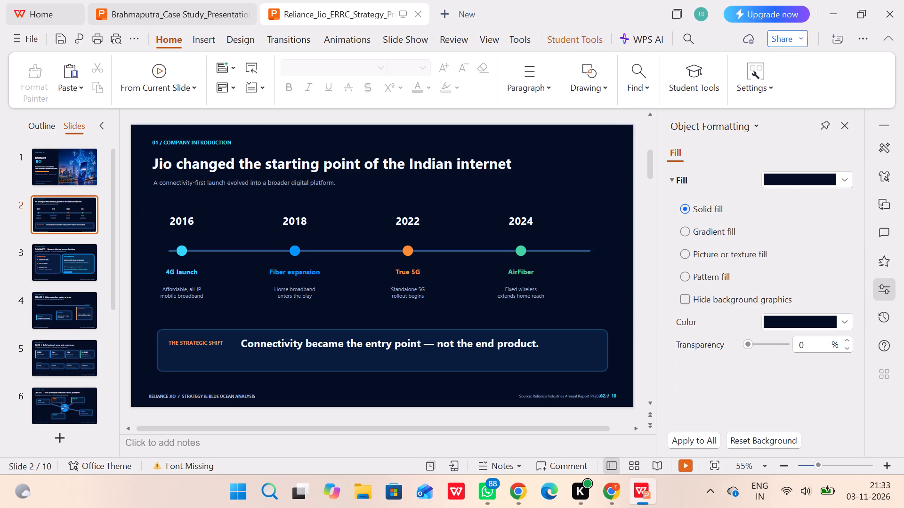
Close the Object Formatting pane.
click(853, 123)
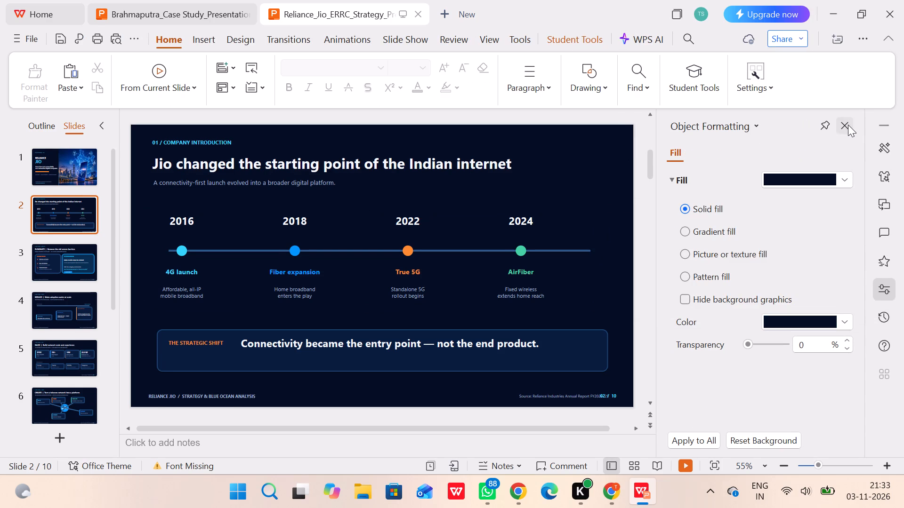
click(848, 125)
Copy the timeline's horizontal connecting line from slide 2 of the Jio presentation.
click(310, 262)
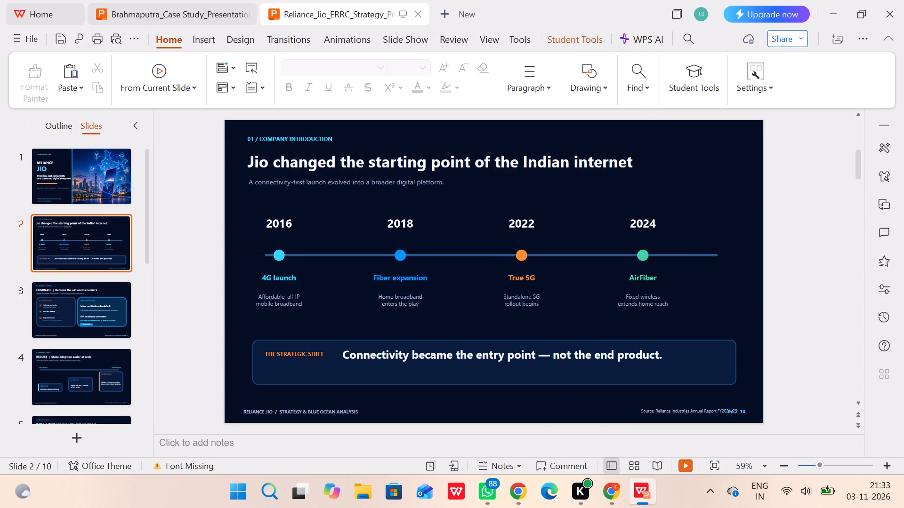
click(302, 256)
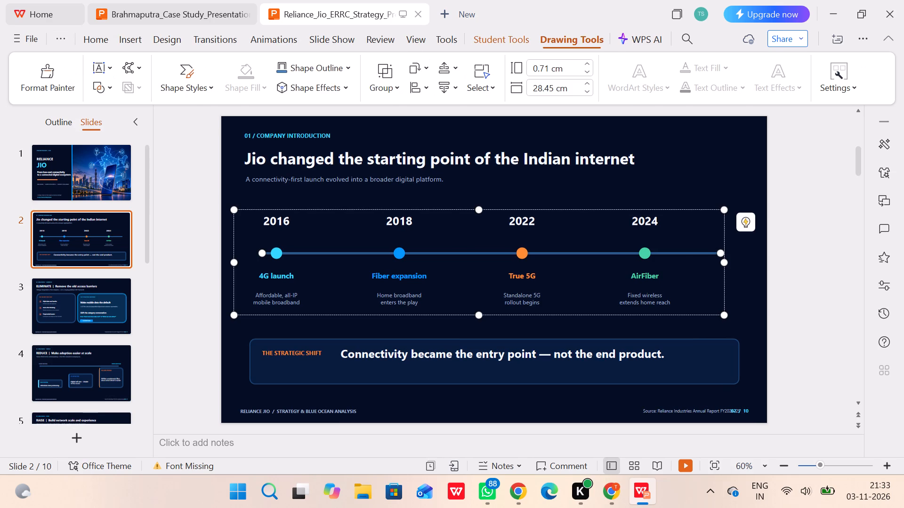
click(97, 40)
click(104, 87)
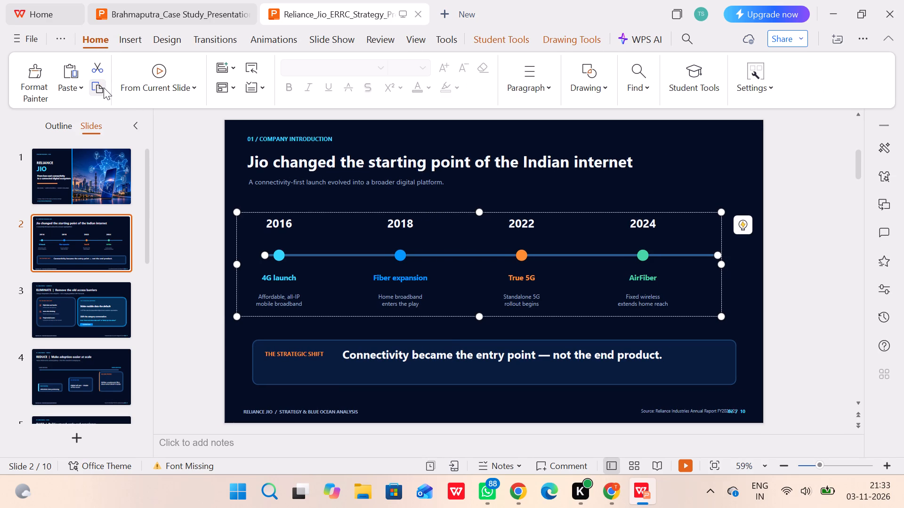
click(100, 88)
Paste the line onto slide 3, Introduction to Reliance Jio, of the Brahmaputra_Case Study presentation and place it below the icon captions.
click(157, 0)
scroll(73, 157, up, 2)
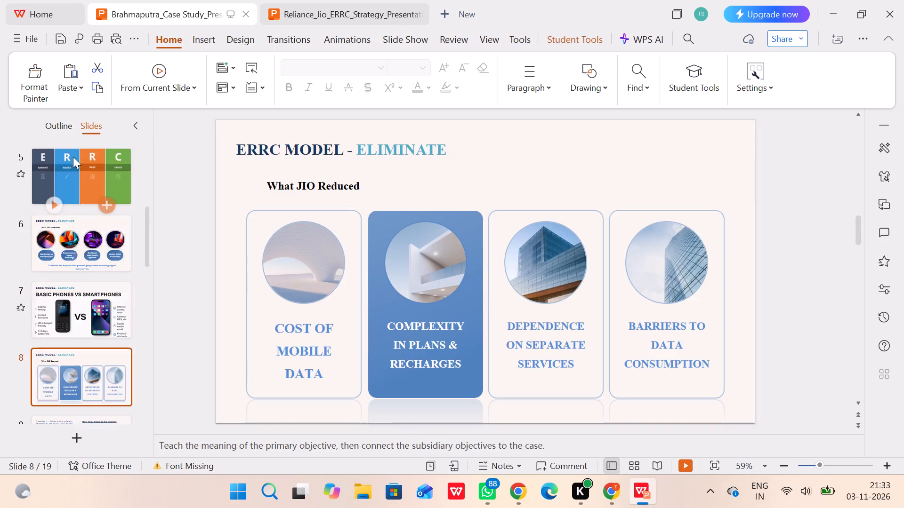
scroll(73, 157, up, 3)
click(73, 309)
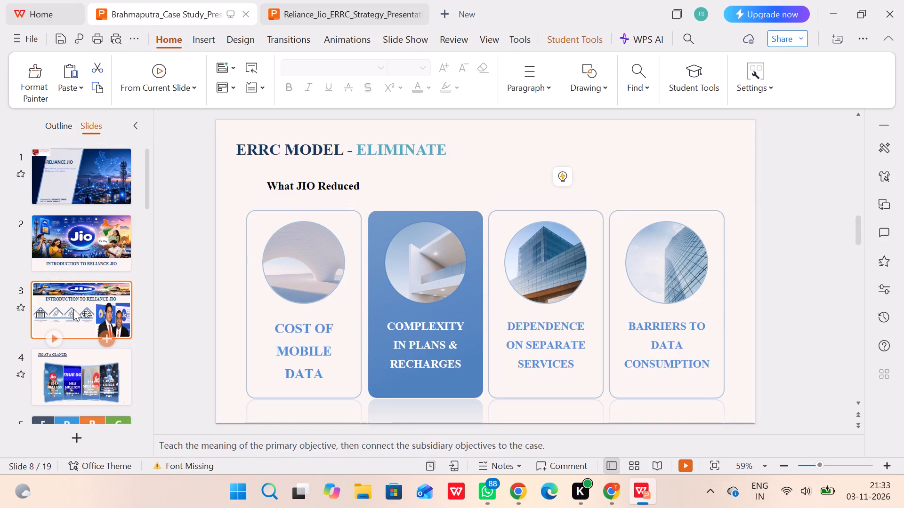
click(74, 75)
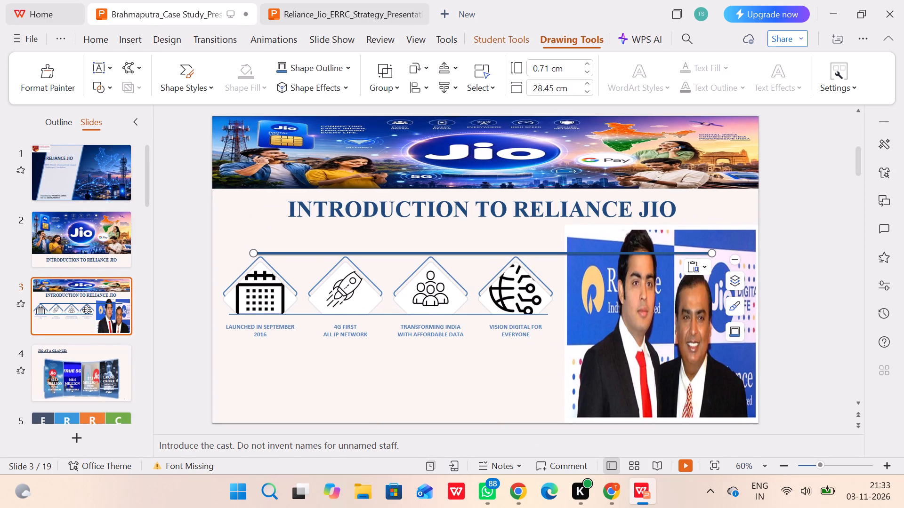
drag(541, 252, 489, 395)
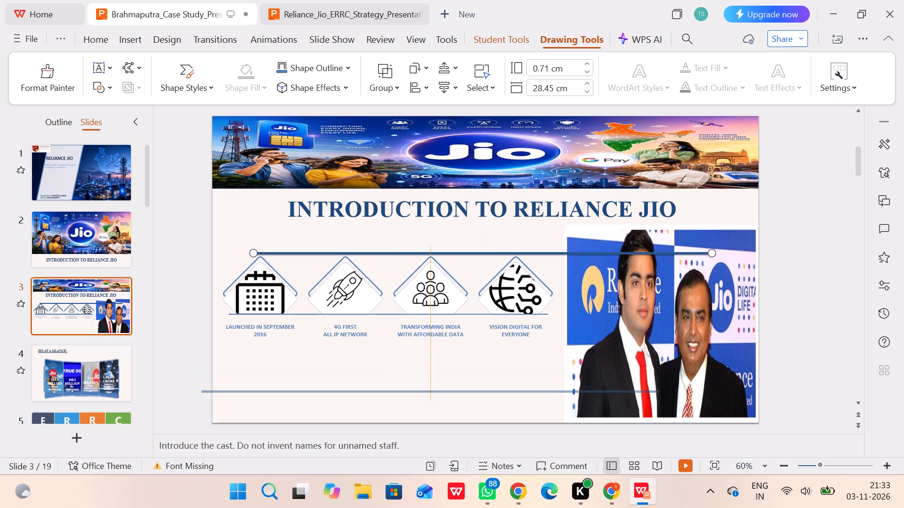
drag(489, 395, 517, 381)
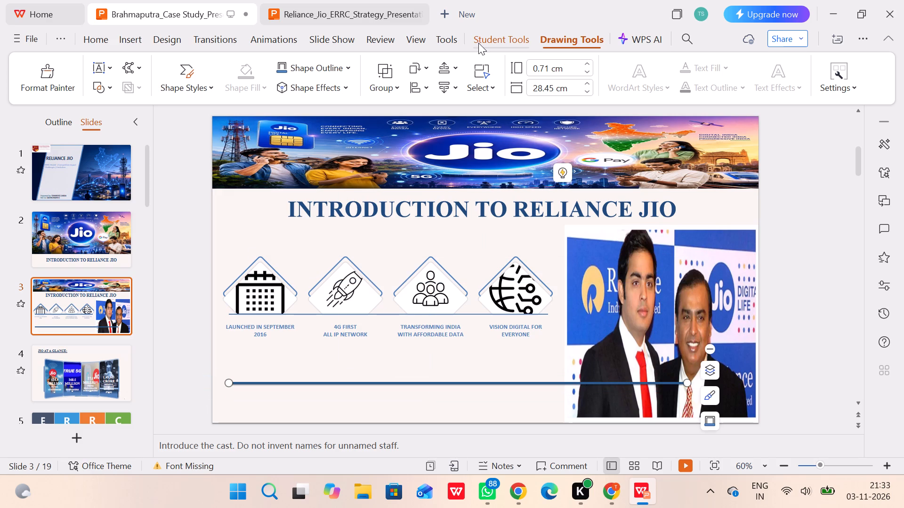
In the Reliance Jio presentation, group slide 2's whole 2016–2024 timeline, including years, markers, captions and connecting line.
click(383, 0)
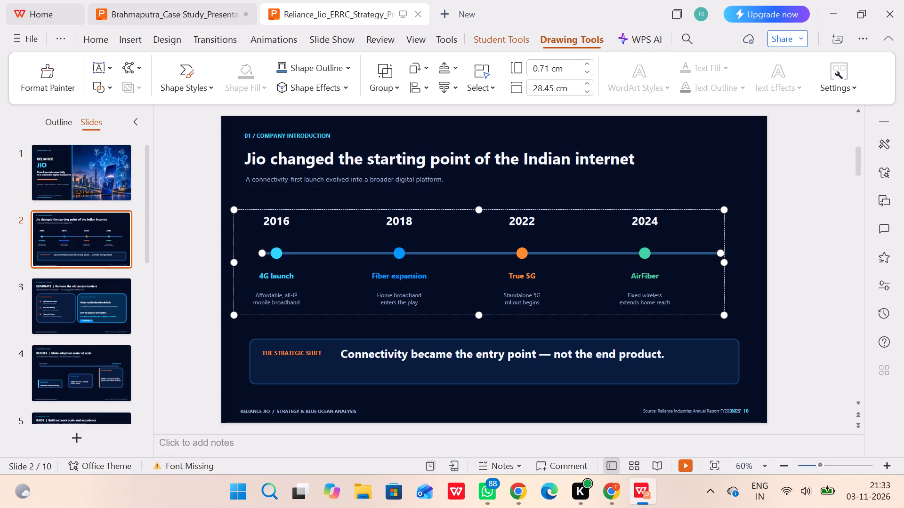
click(274, 221)
click(194, 211)
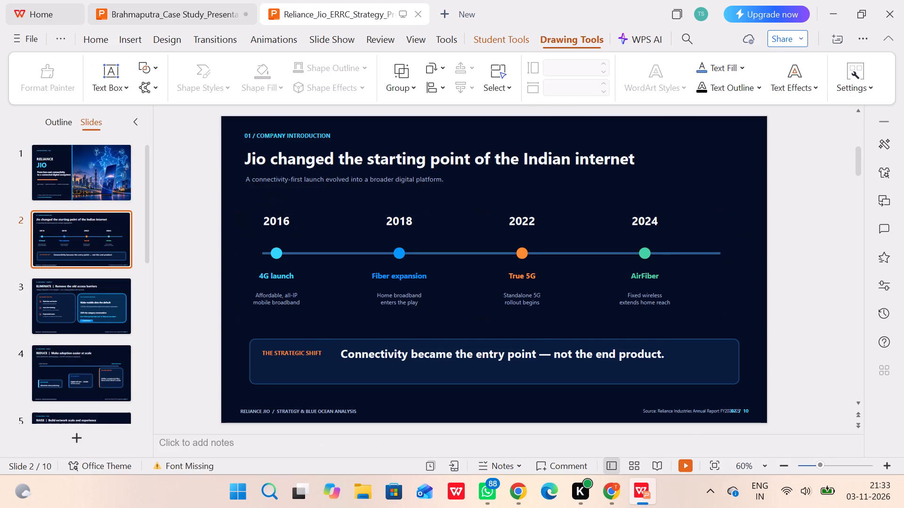
drag(194, 200, 731, 276)
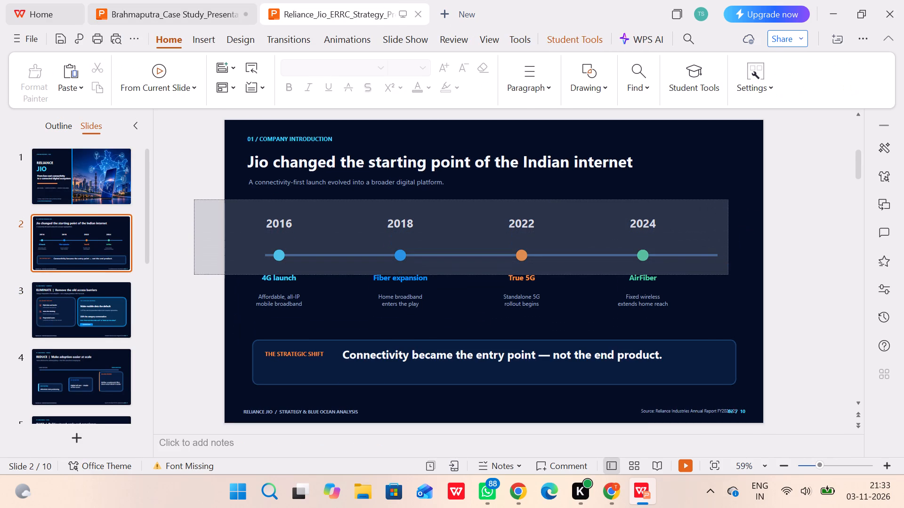
drag(731, 276, 843, 316)
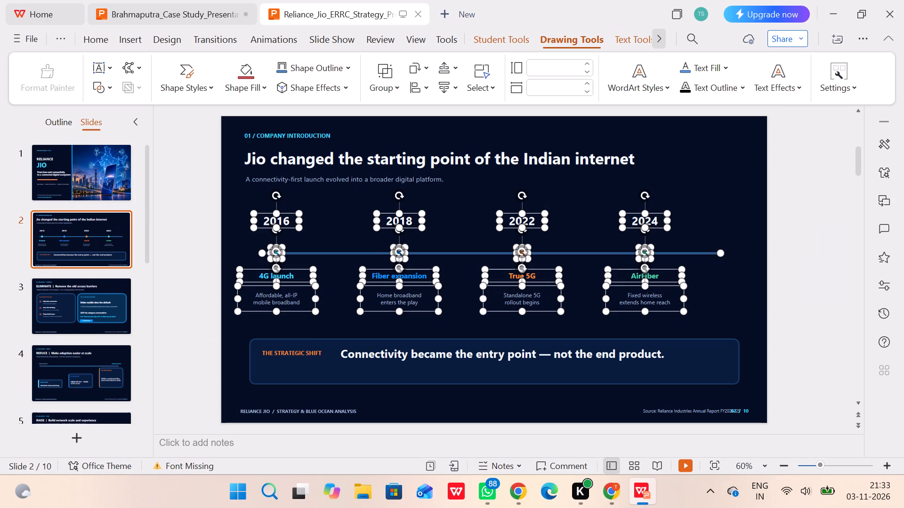
right_click(673, 291)
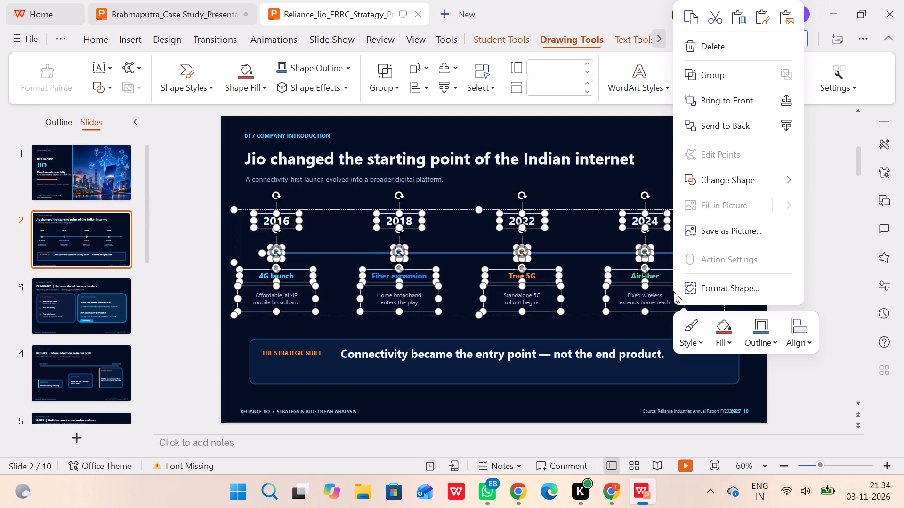
click(728, 79)
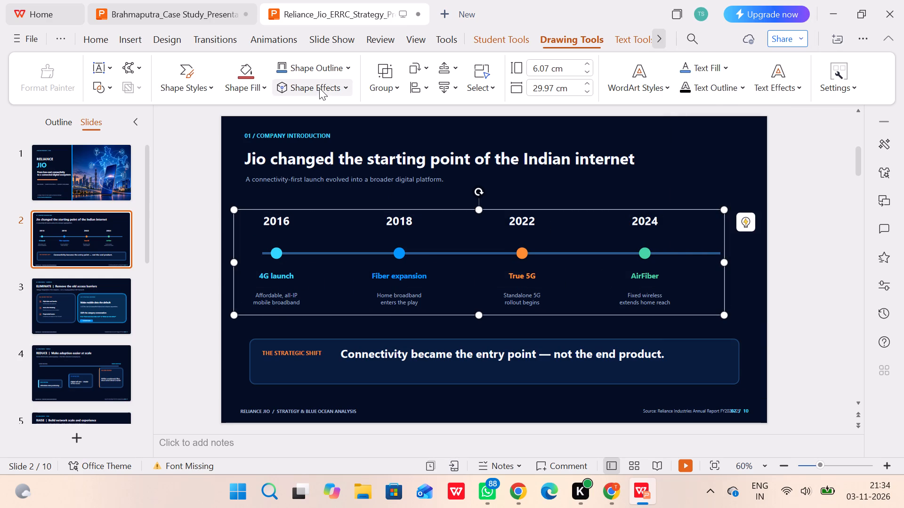
Copy the grouped timeline and paste it onto slide 3, Introduction to Reliance Jio, of the Brahmaputra_Case Study presentation.
click(106, 43)
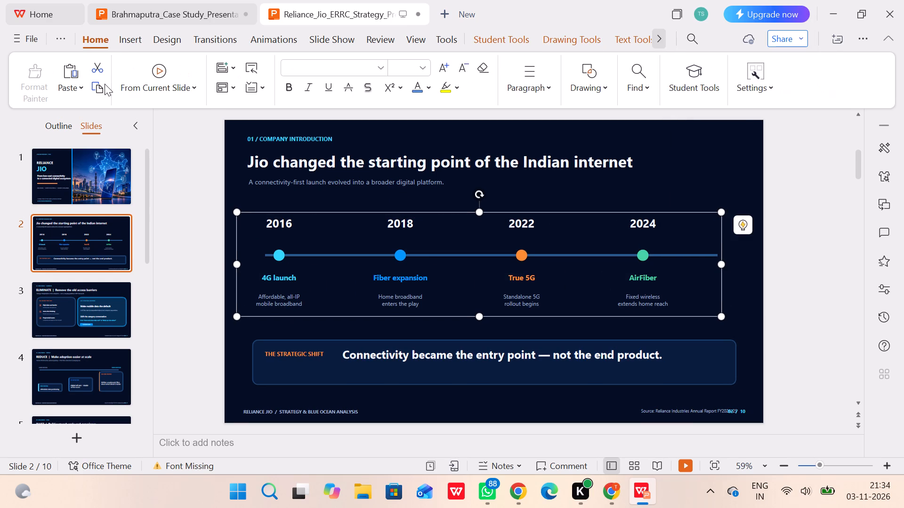
click(98, 86)
click(178, 4)
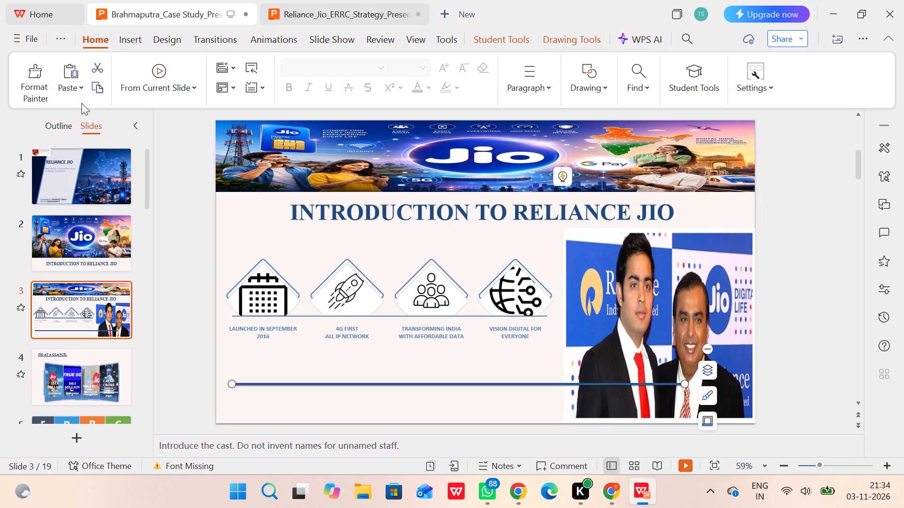
click(92, 86)
click(307, 4)
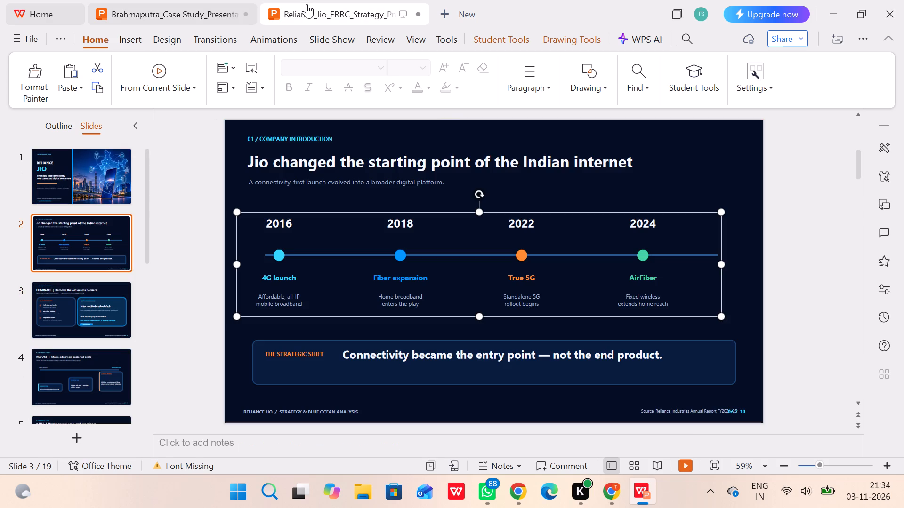
click(100, 89)
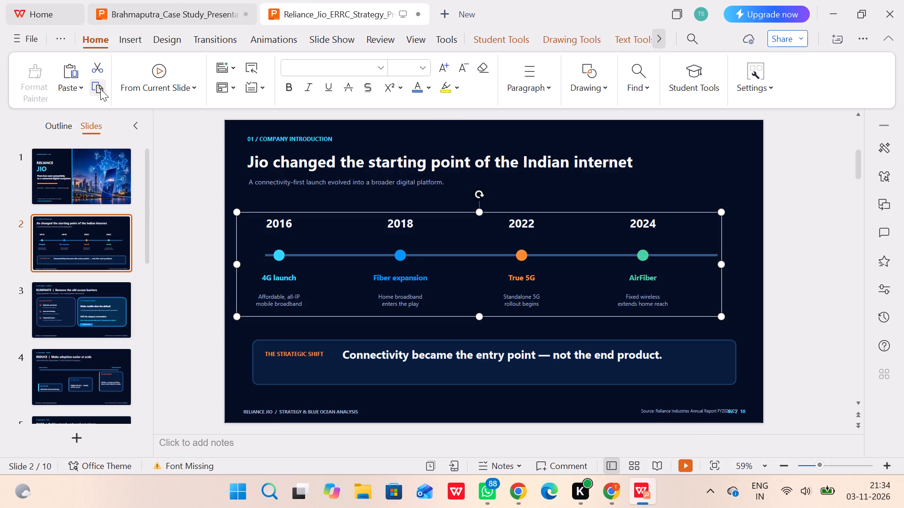
click(174, 0)
click(68, 70)
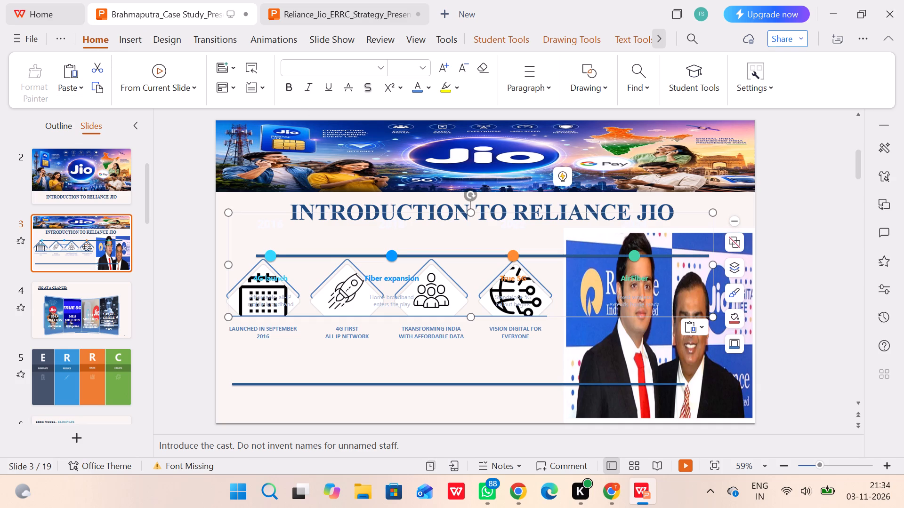
Delete the separate horizontal line pasted earlier below the icon captions on slide 3.
click(266, 385)
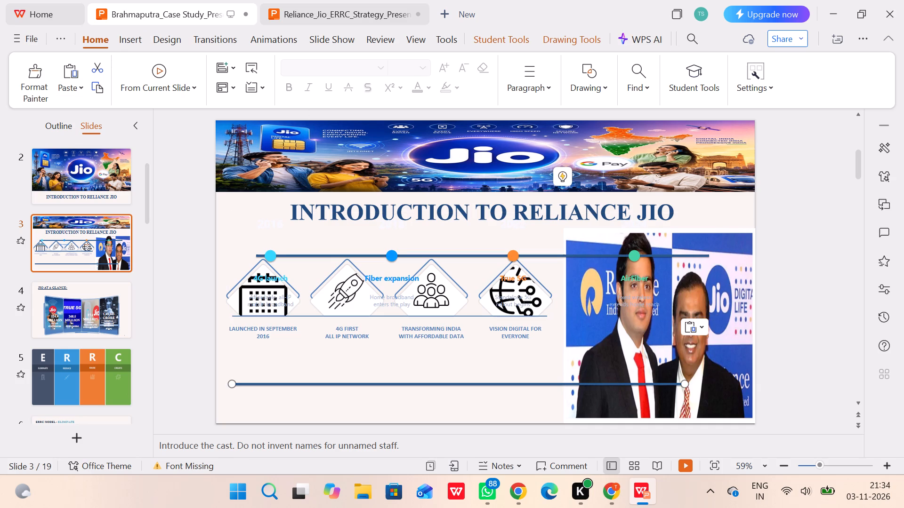
key(BackSpace)
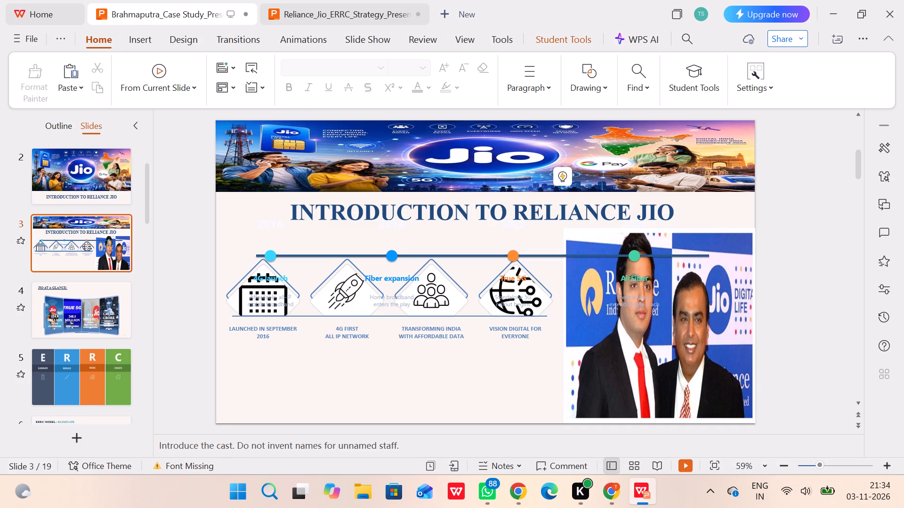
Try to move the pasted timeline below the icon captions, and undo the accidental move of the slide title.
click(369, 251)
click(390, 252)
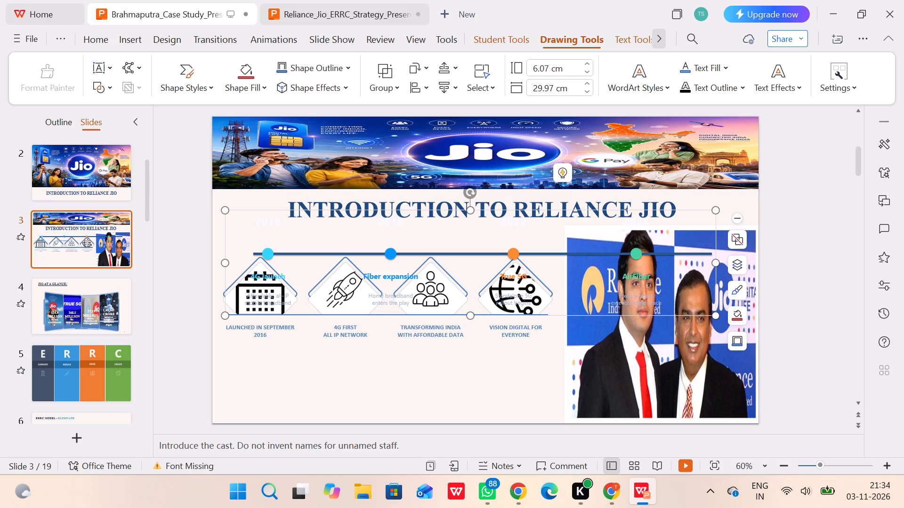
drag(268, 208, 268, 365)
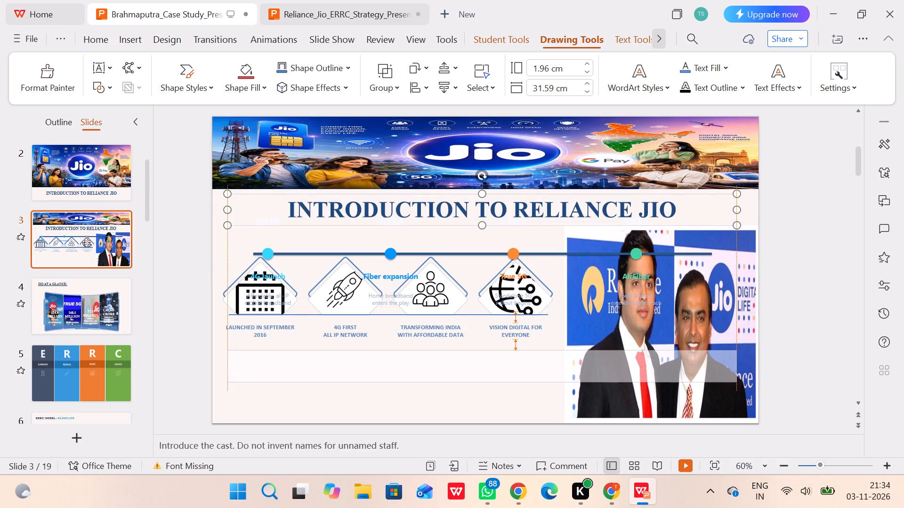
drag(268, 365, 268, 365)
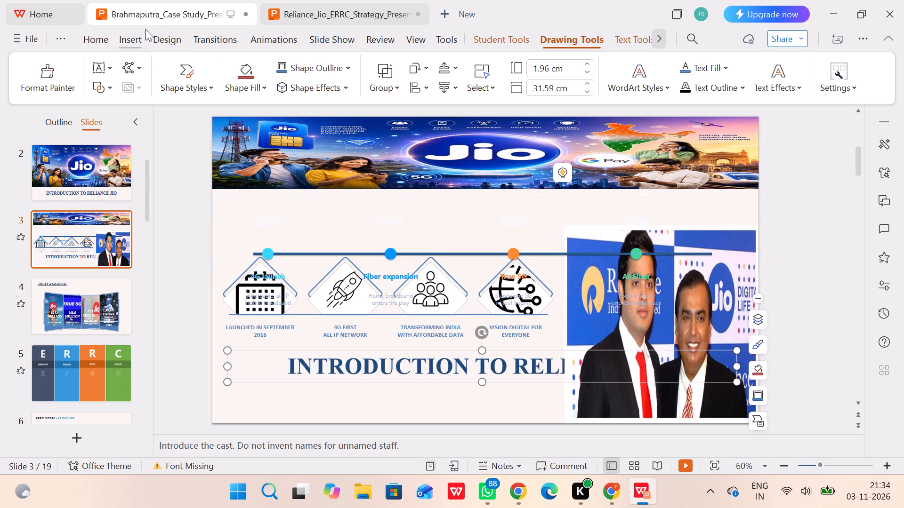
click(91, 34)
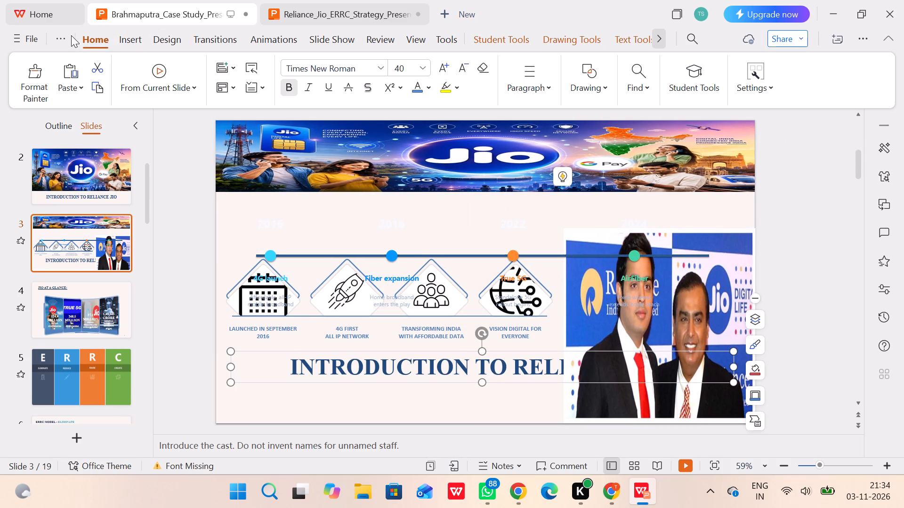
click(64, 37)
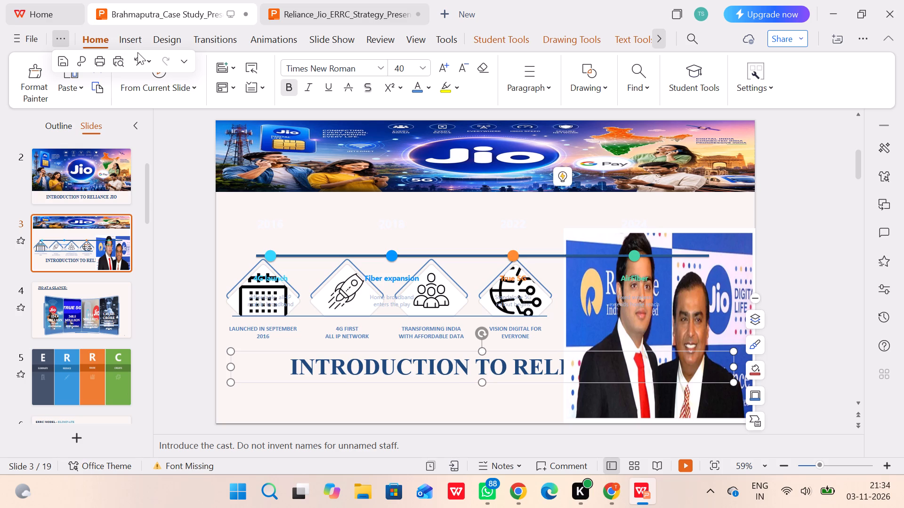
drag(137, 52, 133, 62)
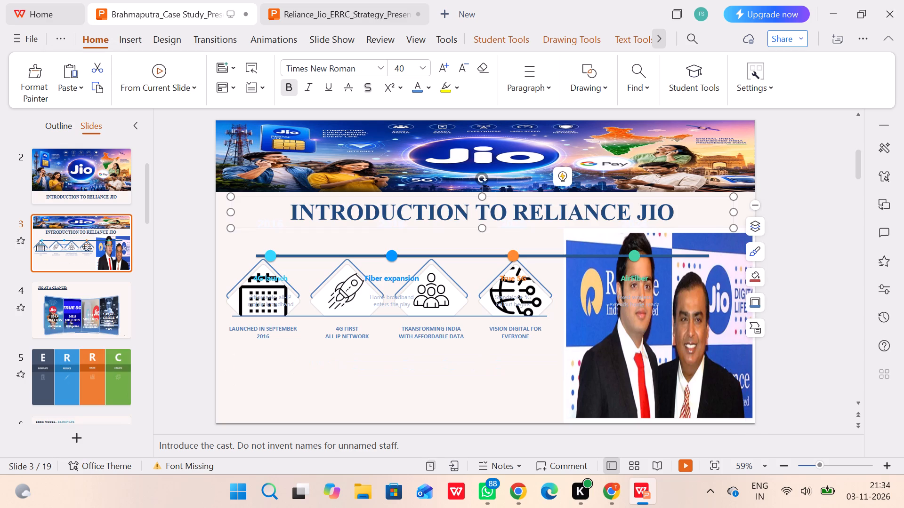
Move the timeline group below the icon captions and reduce its height and width to fit beside the photo.
click(317, 256)
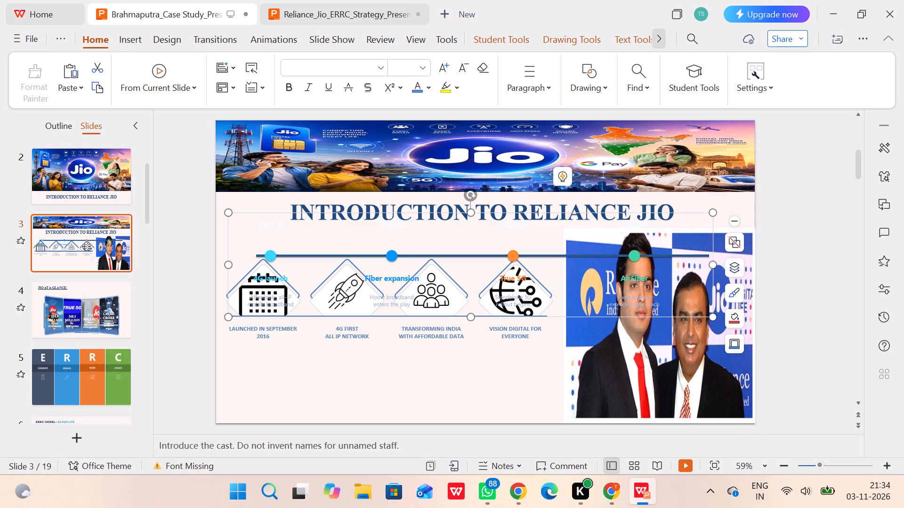
drag(228, 249, 228, 350)
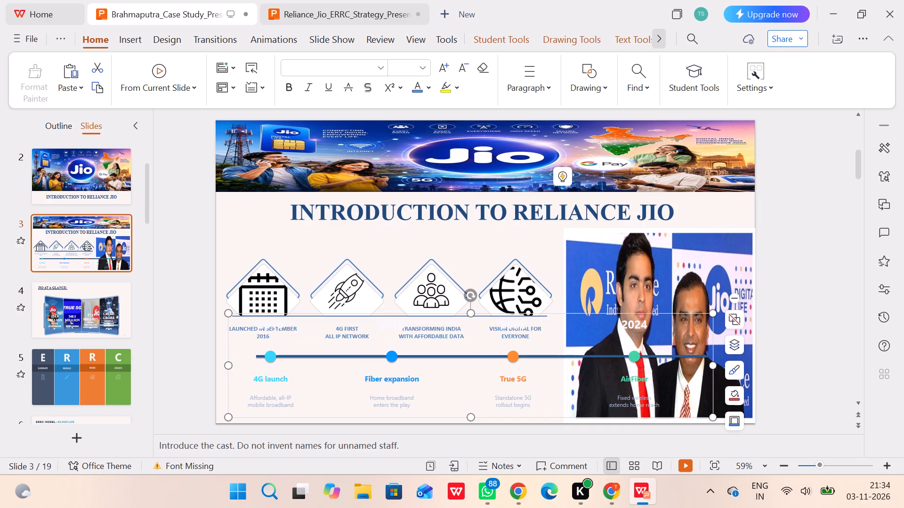
drag(469, 313, 472, 334)
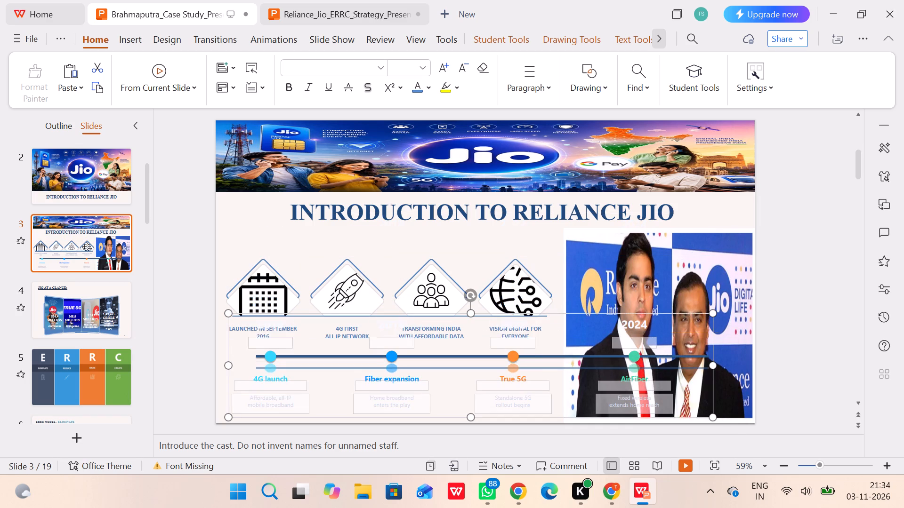
drag(472, 334, 471, 337)
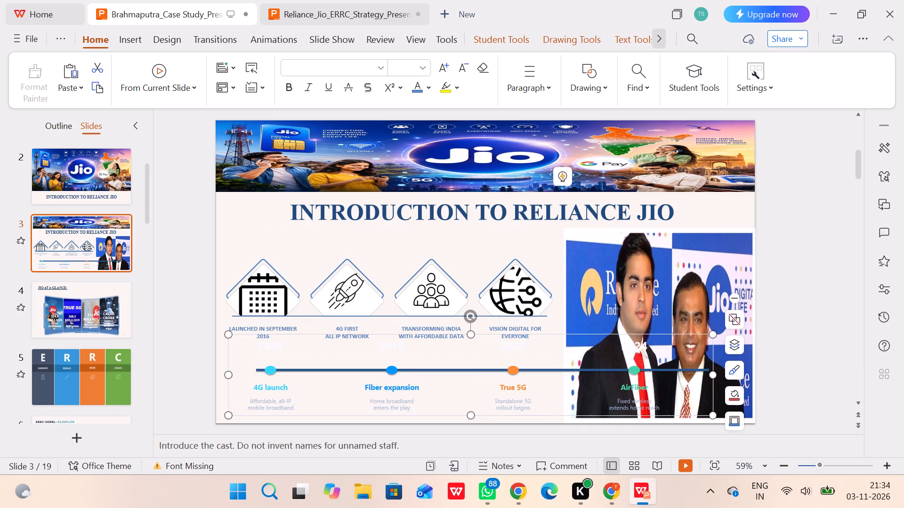
drag(716, 375, 595, 387)
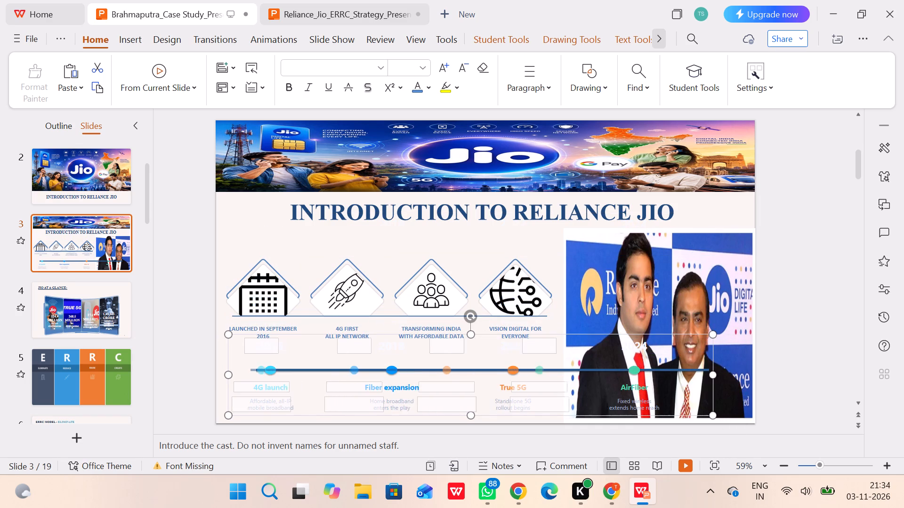
drag(595, 387, 586, 396)
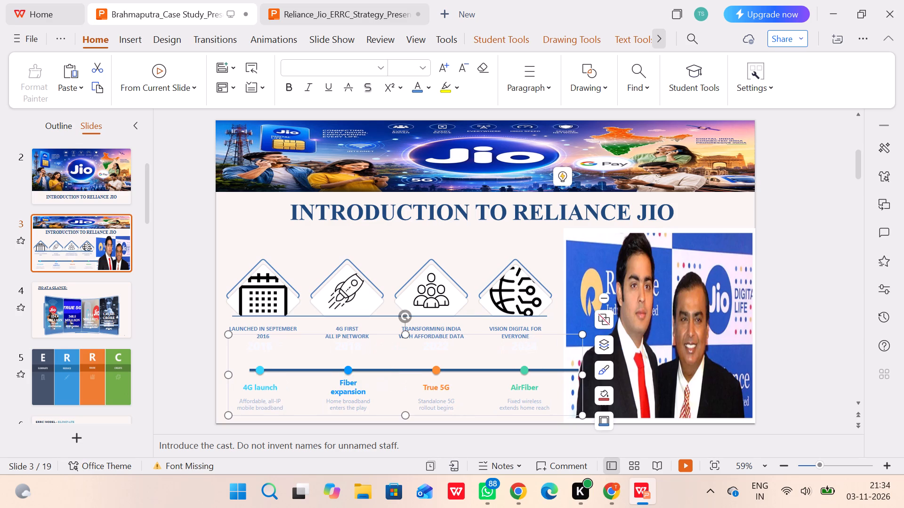
drag(482, 334, 468, 338)
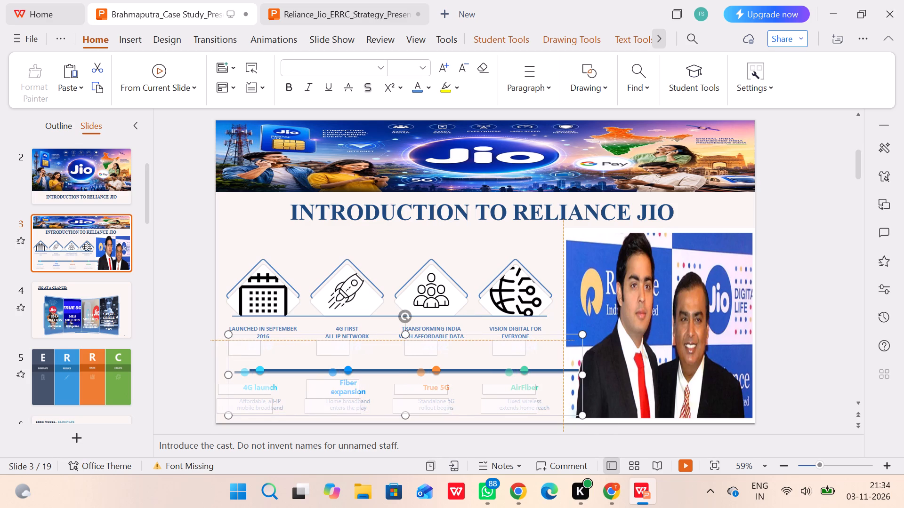
drag(468, 338, 468, 337)
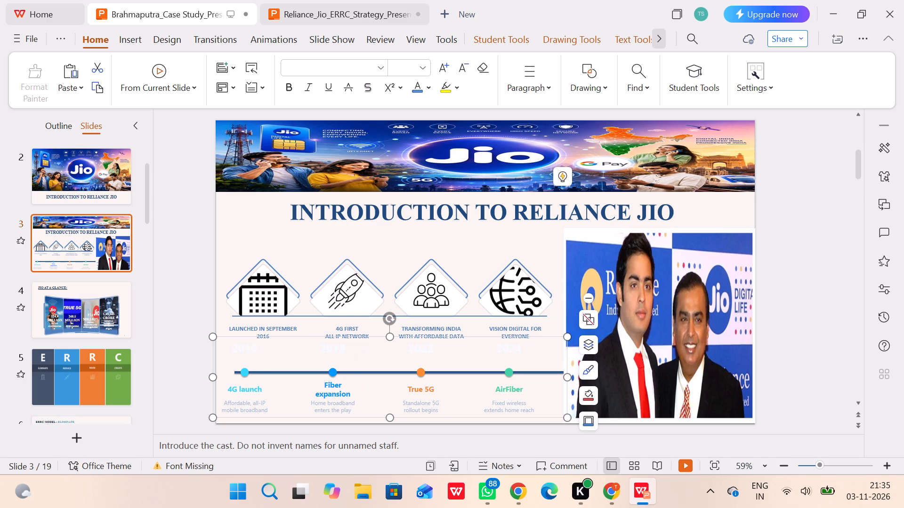
click(813, 270)
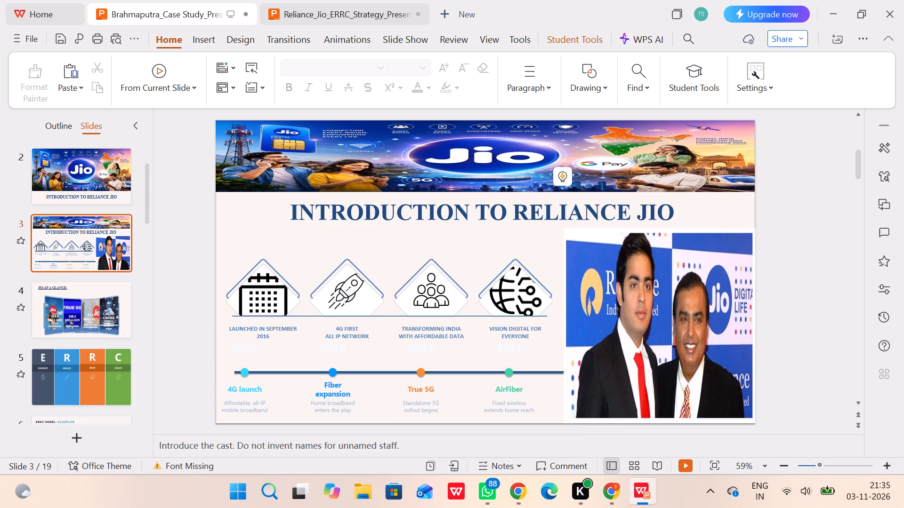
Nudge the photo of the two men slightly away from the timeline, toward the slide's outer edge.
click(712, 301)
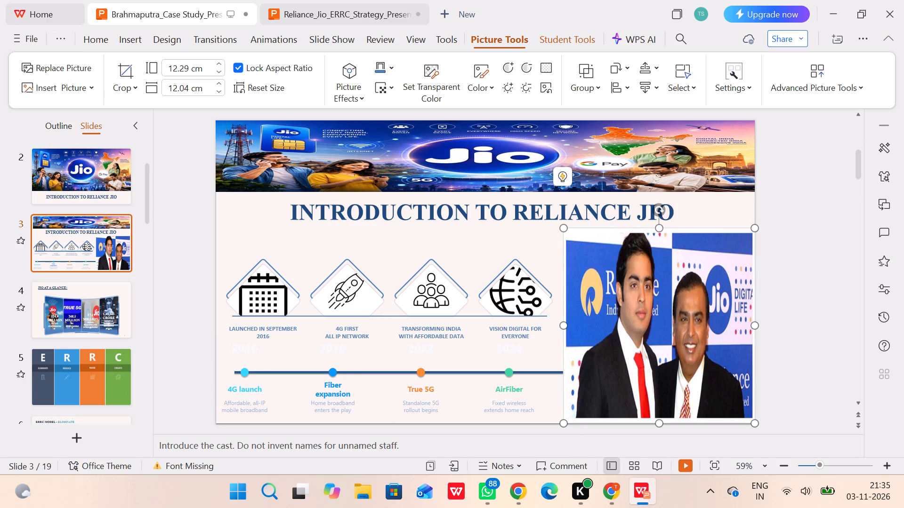
click(712, 301)
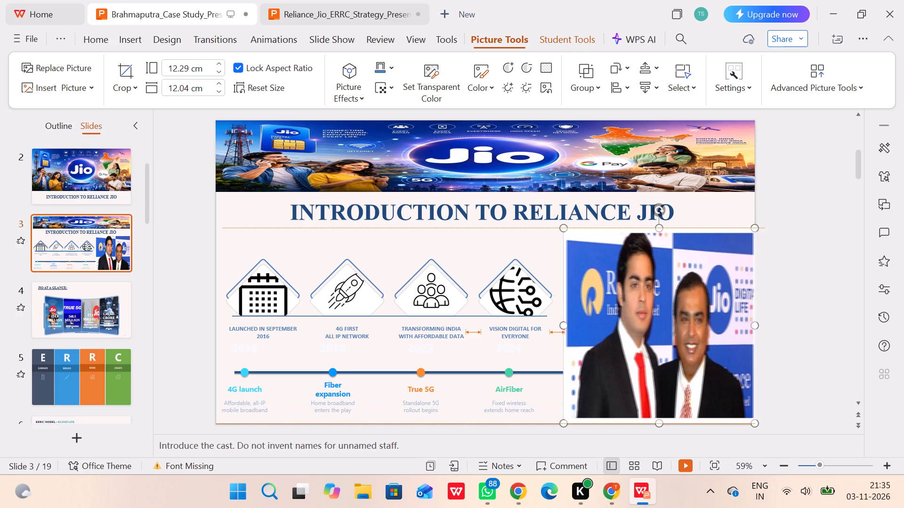
click(714, 301)
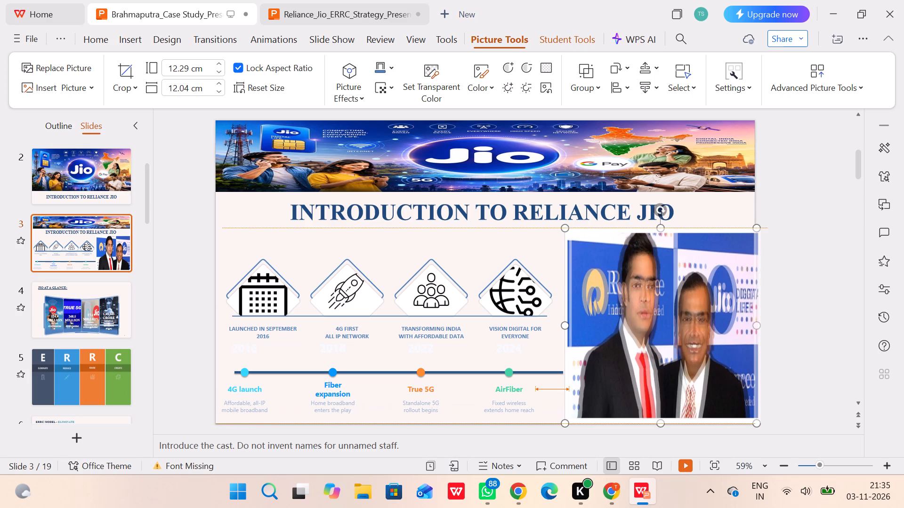
click(715, 302)
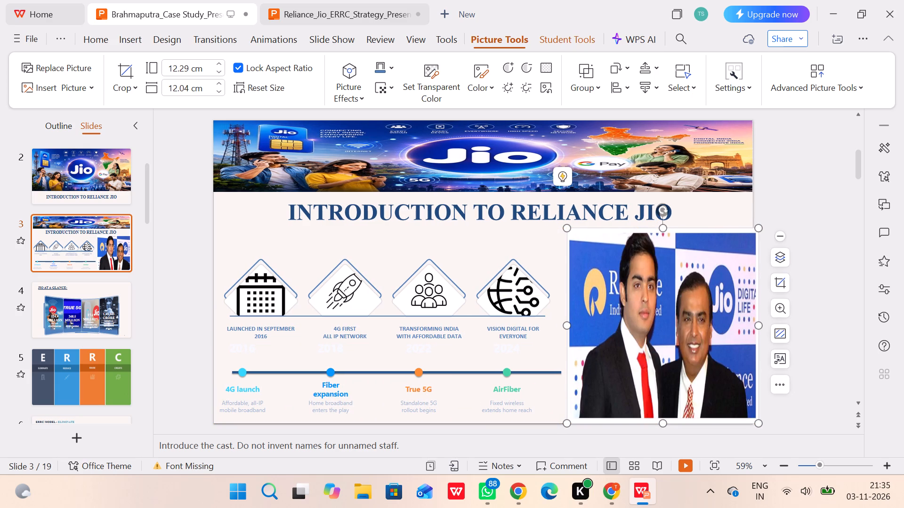
click(732, 262)
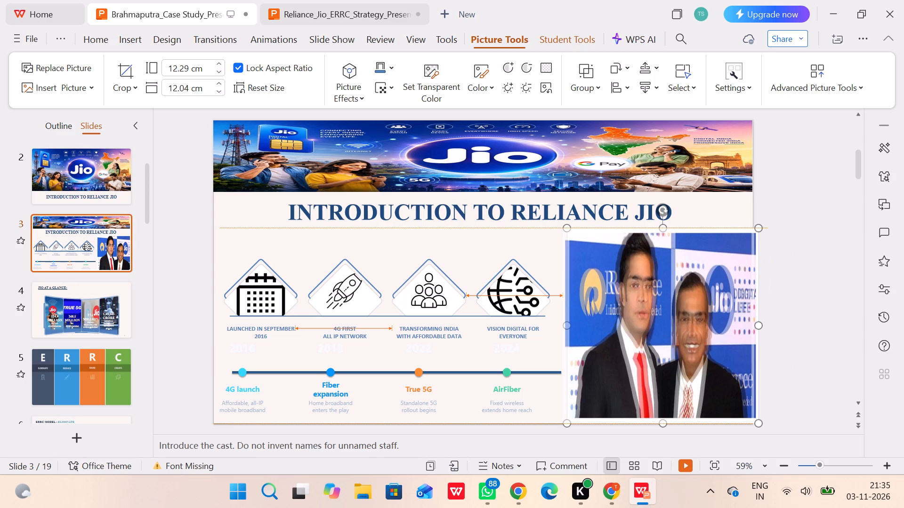
click(844, 227)
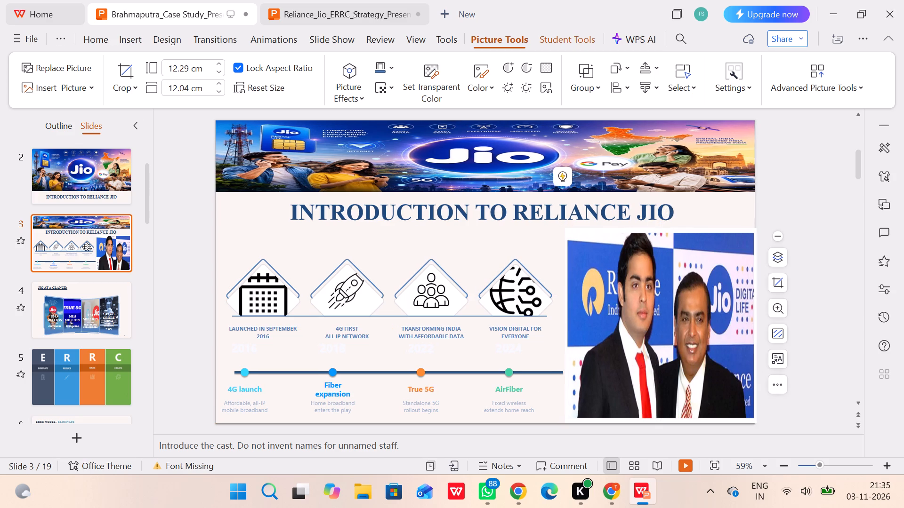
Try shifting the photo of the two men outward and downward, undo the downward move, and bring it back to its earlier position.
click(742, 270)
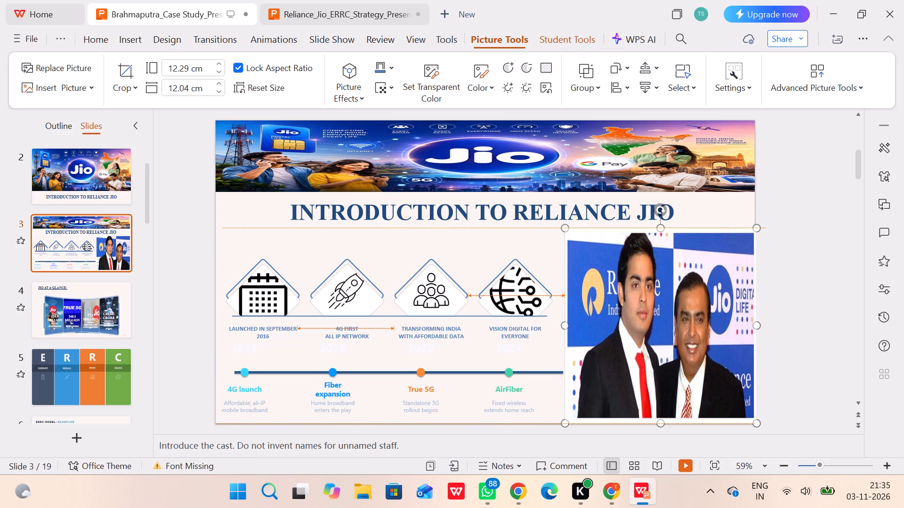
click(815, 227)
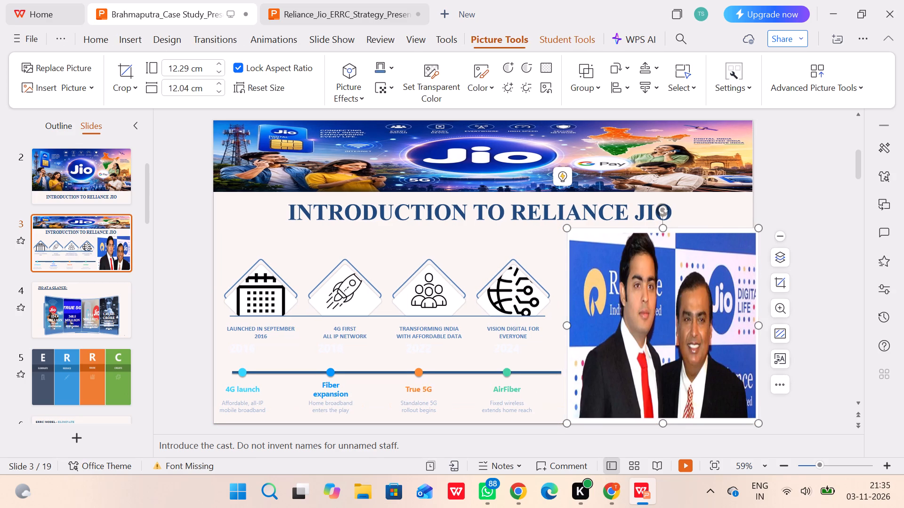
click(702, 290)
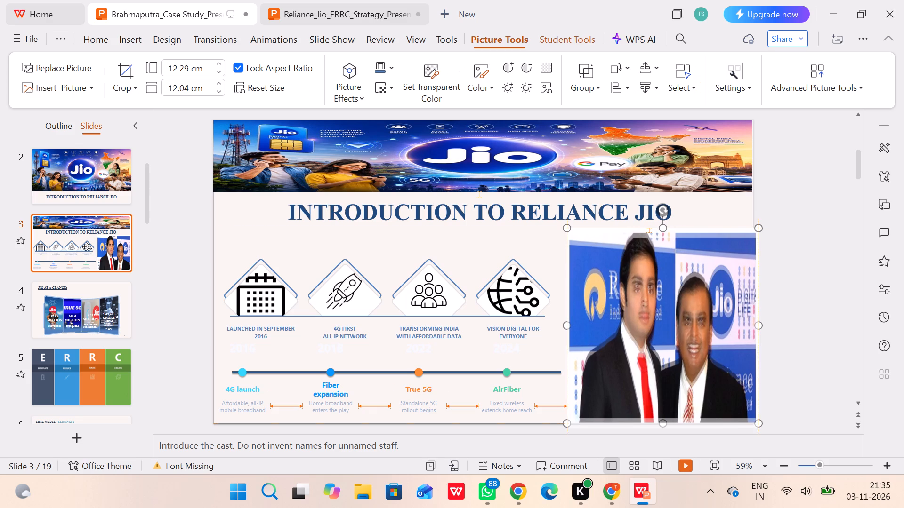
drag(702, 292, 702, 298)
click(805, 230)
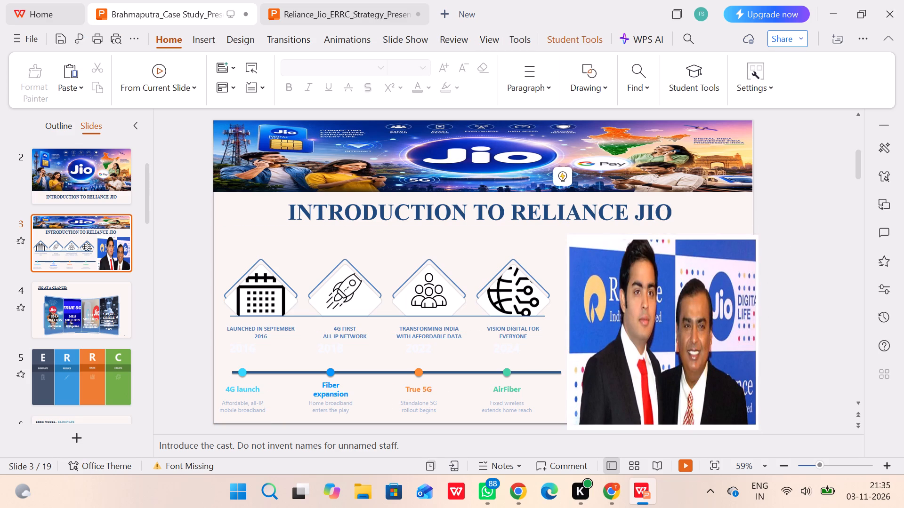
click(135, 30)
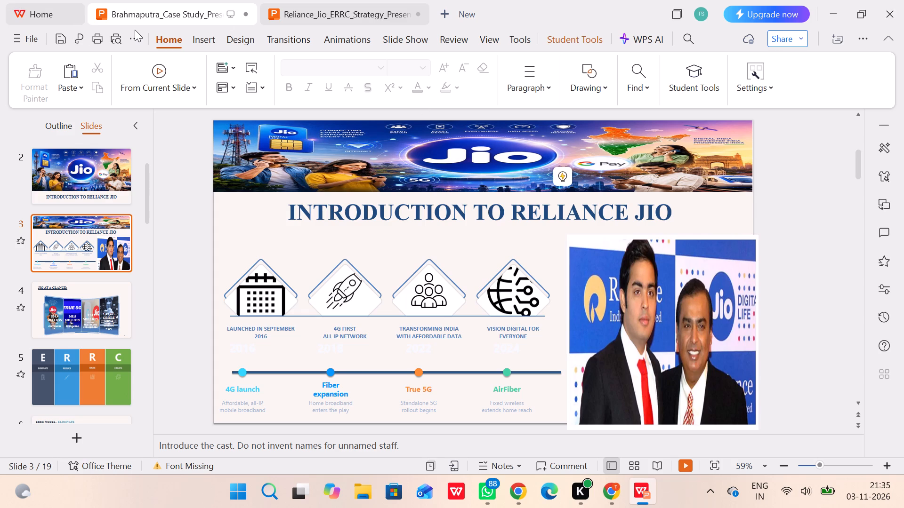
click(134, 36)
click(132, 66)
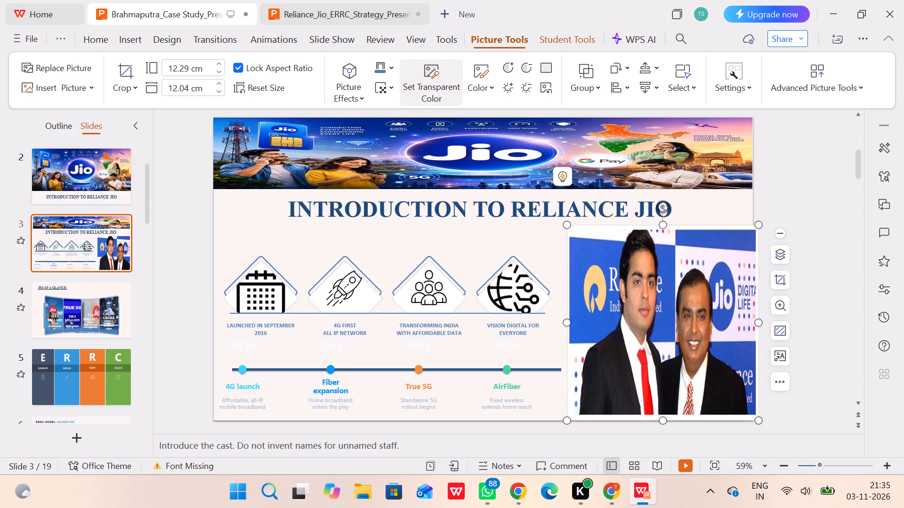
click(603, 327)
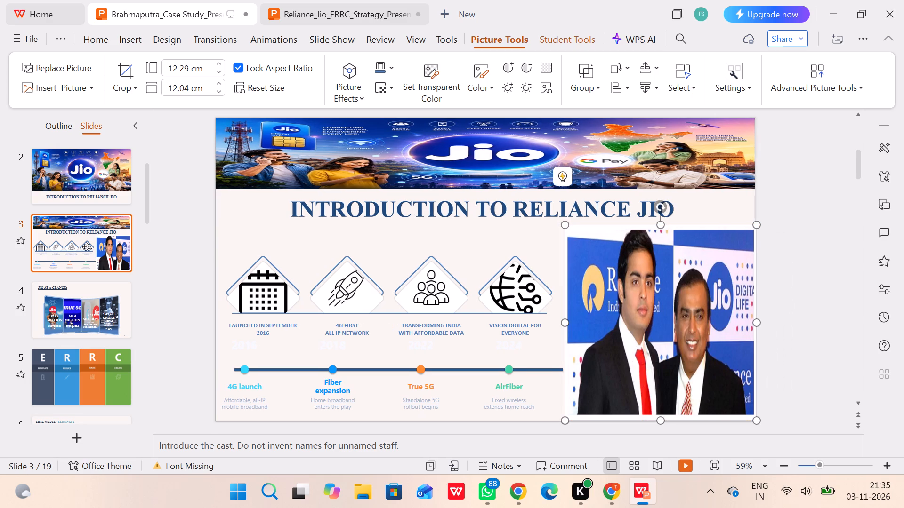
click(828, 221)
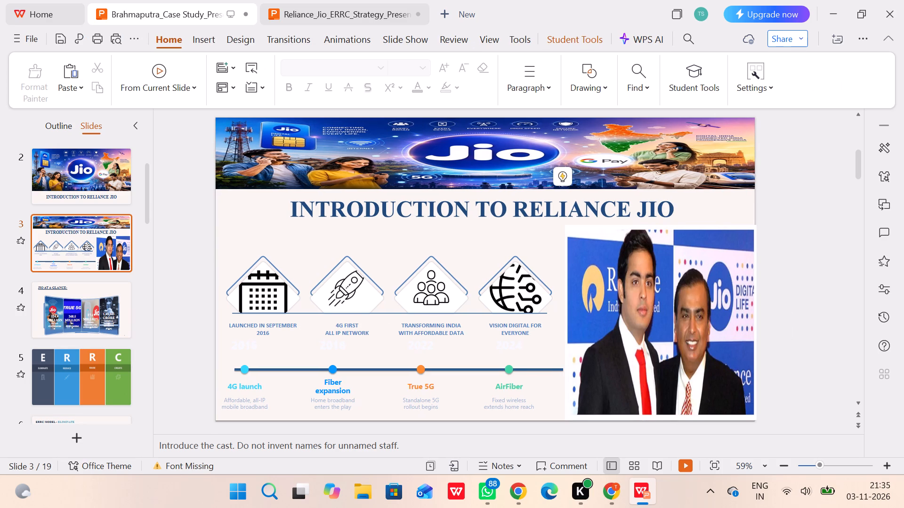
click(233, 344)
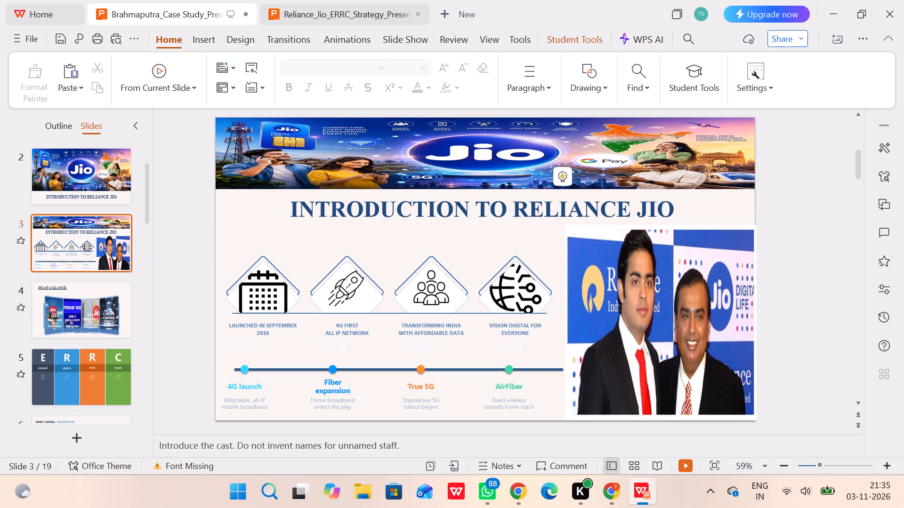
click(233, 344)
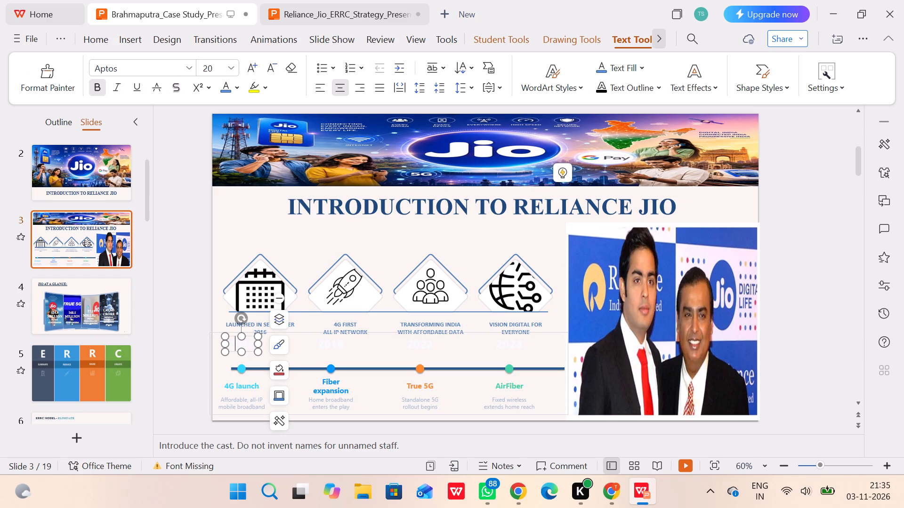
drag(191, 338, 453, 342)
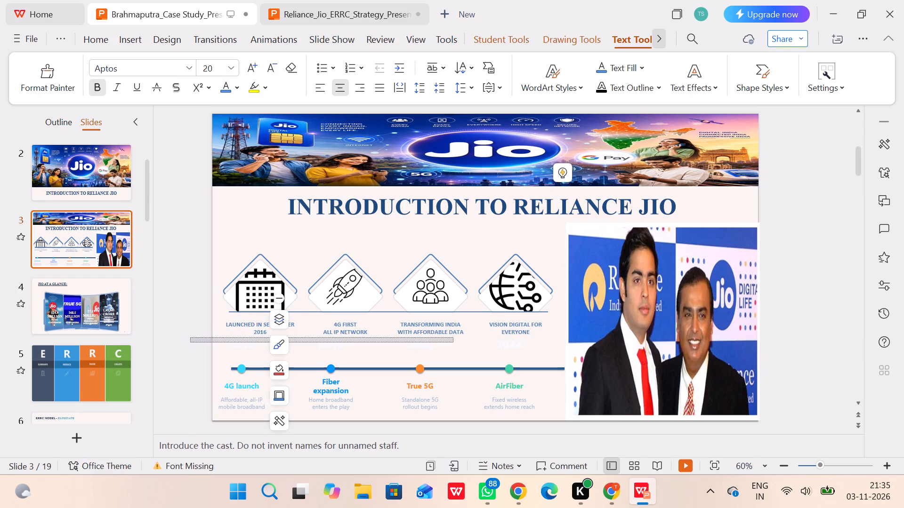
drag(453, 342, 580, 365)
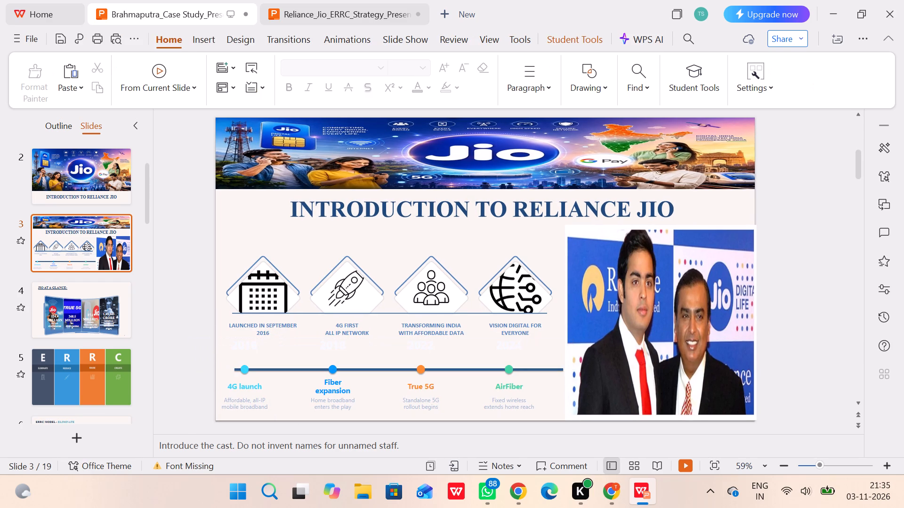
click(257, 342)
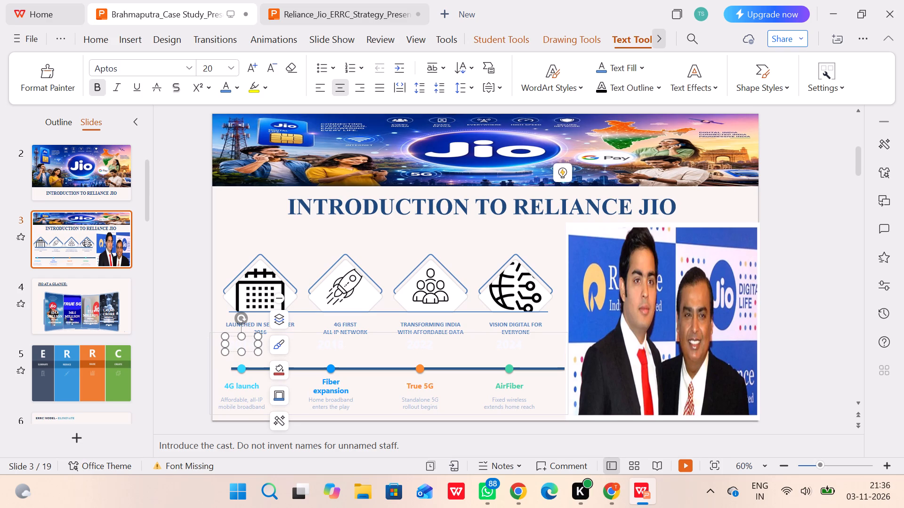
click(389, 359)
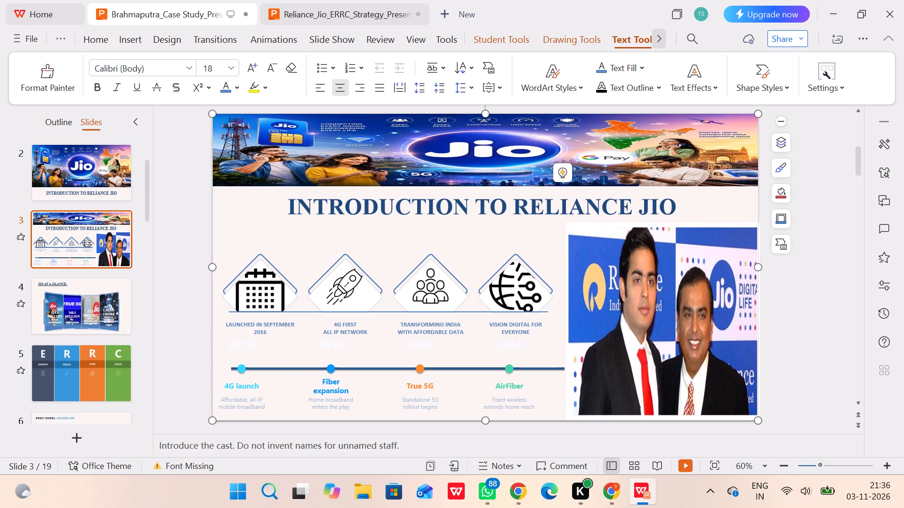
Reduce the timeline group's height to about 3.72 cm by lowering its upper edge away from the icon captions.
click(321, 353)
drag(392, 331, 394, 349)
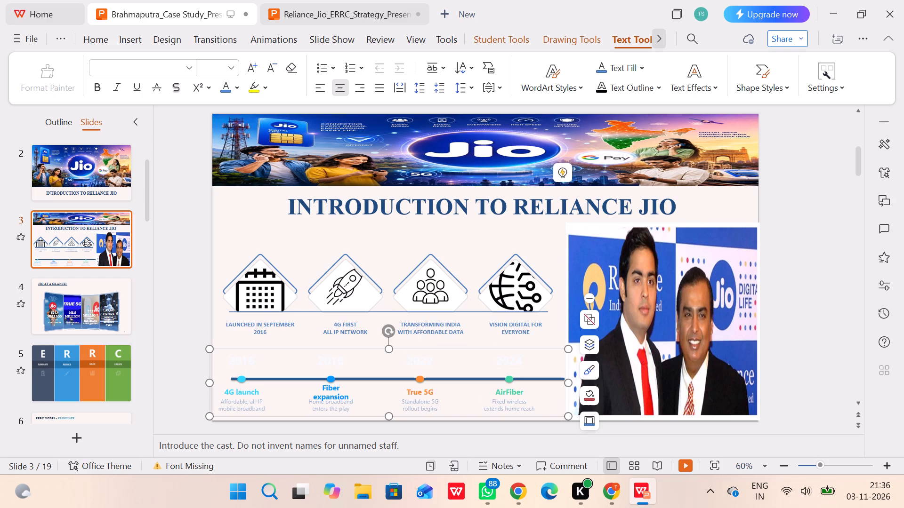
click(404, 251)
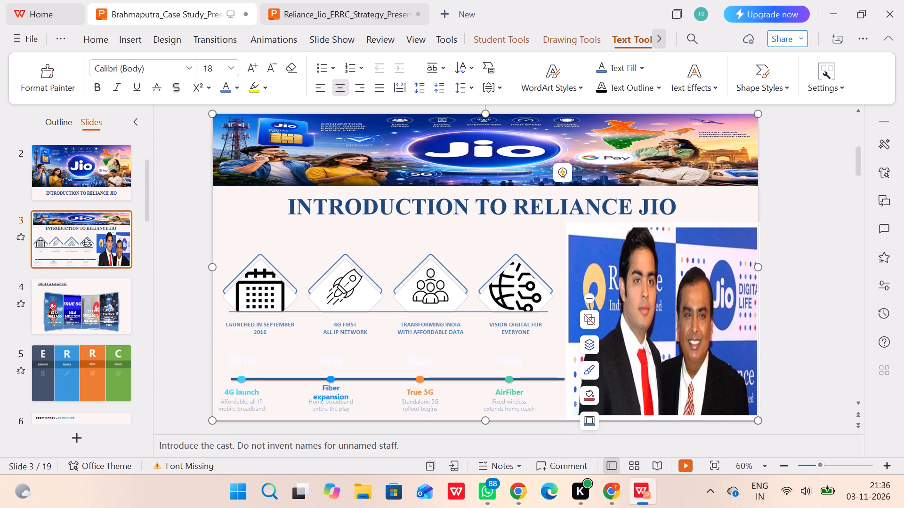
Shorten the icon graphic's frame from its lower edge so it ends above the timeline's year labels.
click(360, 281)
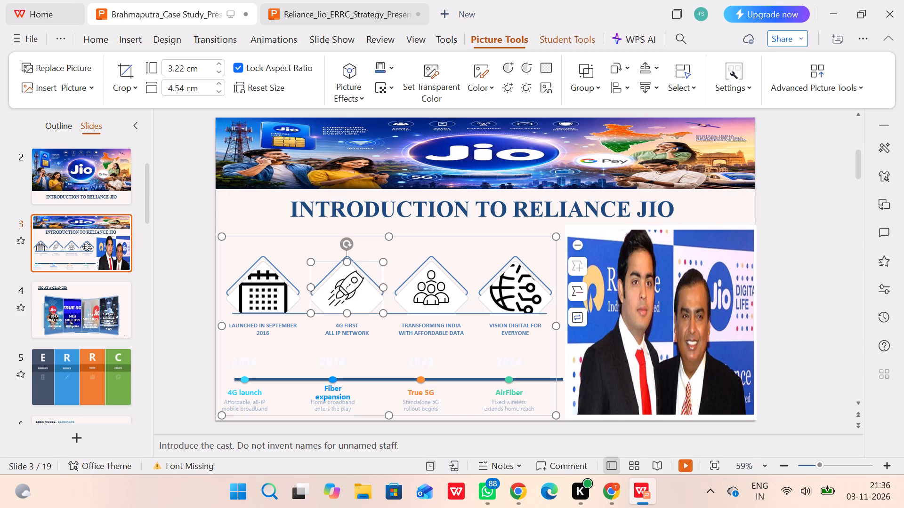
drag(390, 414, 402, 374)
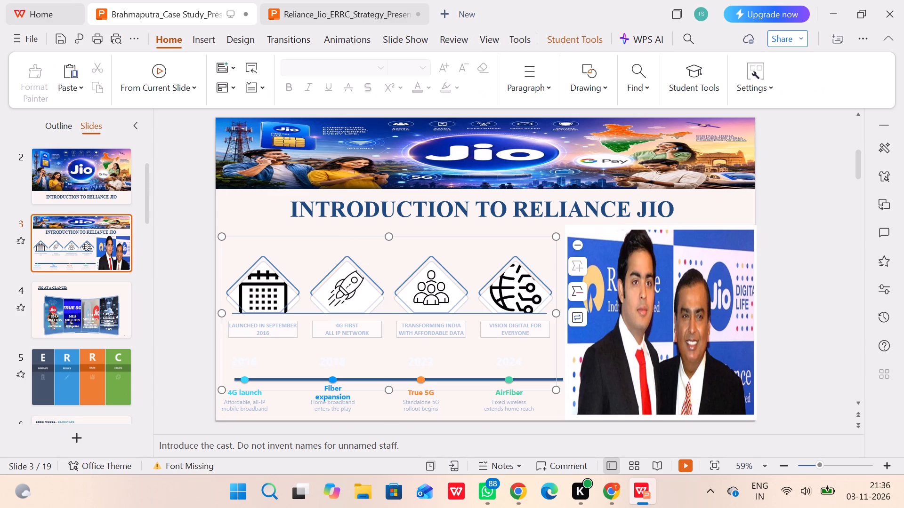
drag(402, 374, 412, 359)
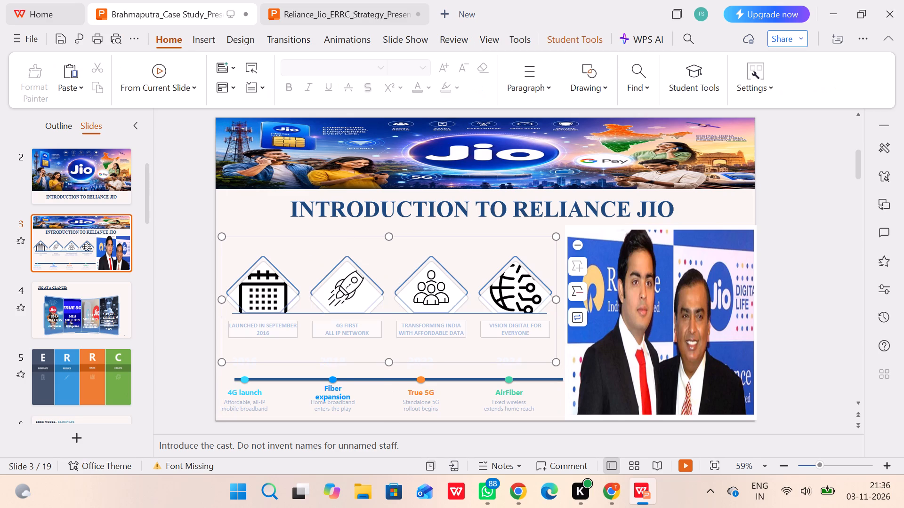
drag(412, 359, 428, 350)
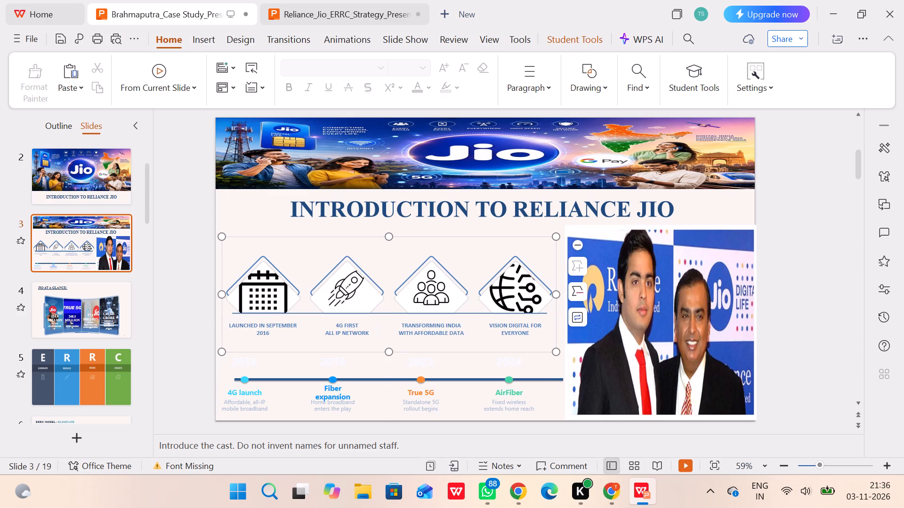
Move the whole icon graphic with its captions slightly upward toward the slide title.
drag(414, 237, 414, 232)
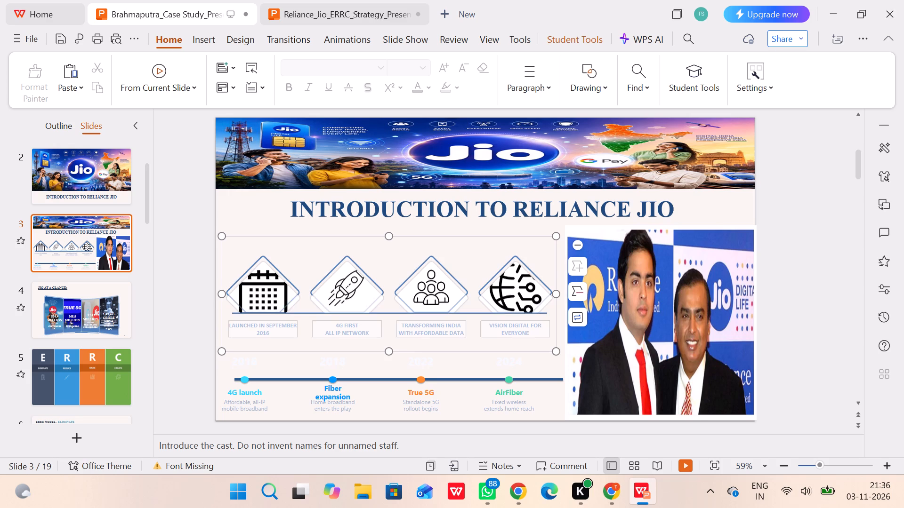
drag(414, 232, 416, 232)
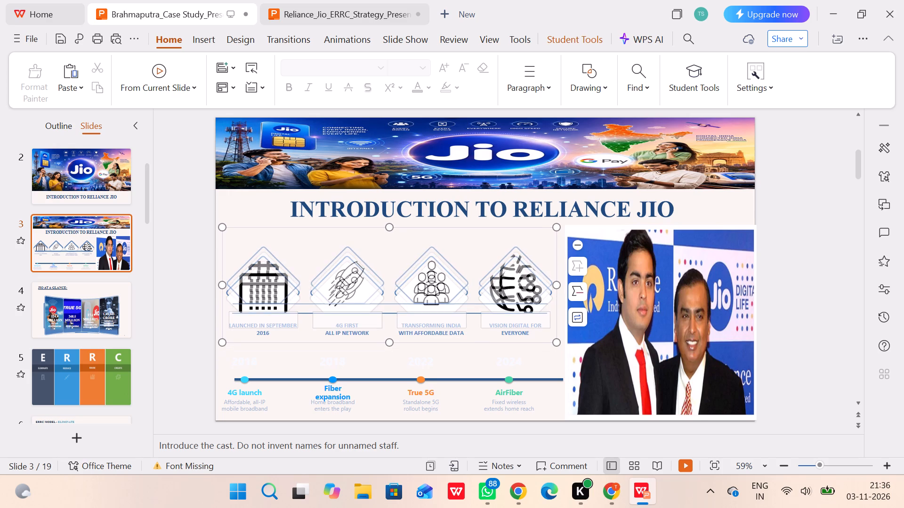
drag(416, 232, 413, 230)
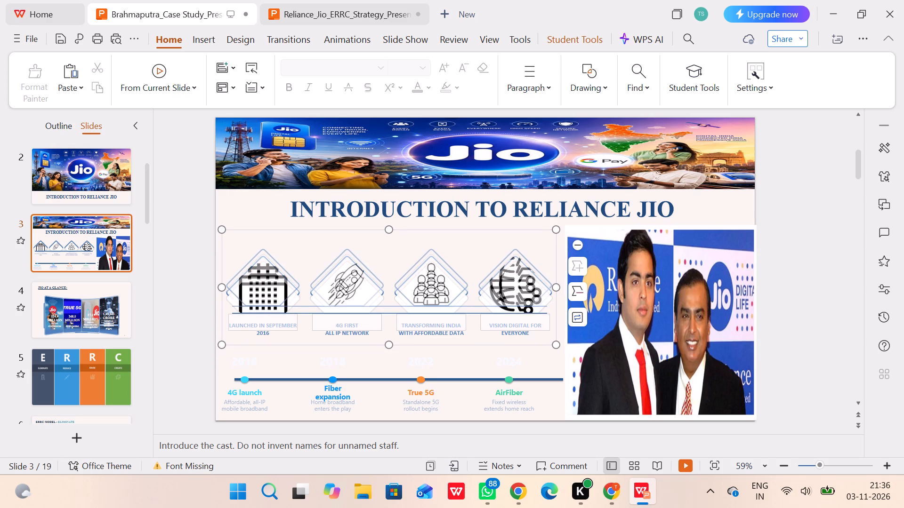
drag(413, 230, 416, 230)
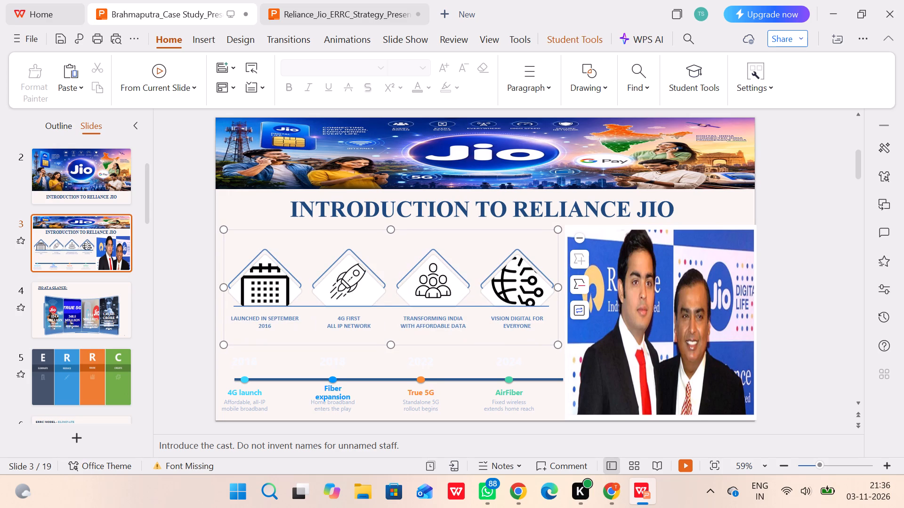
click(368, 373)
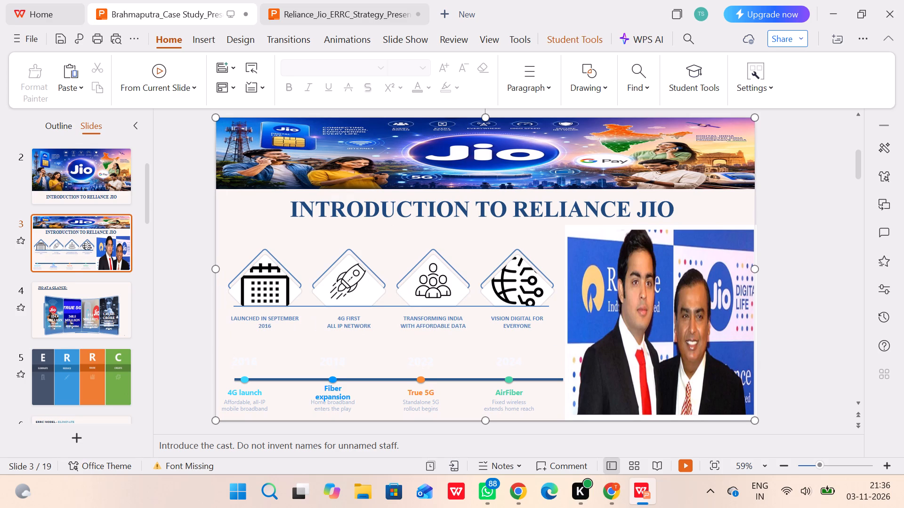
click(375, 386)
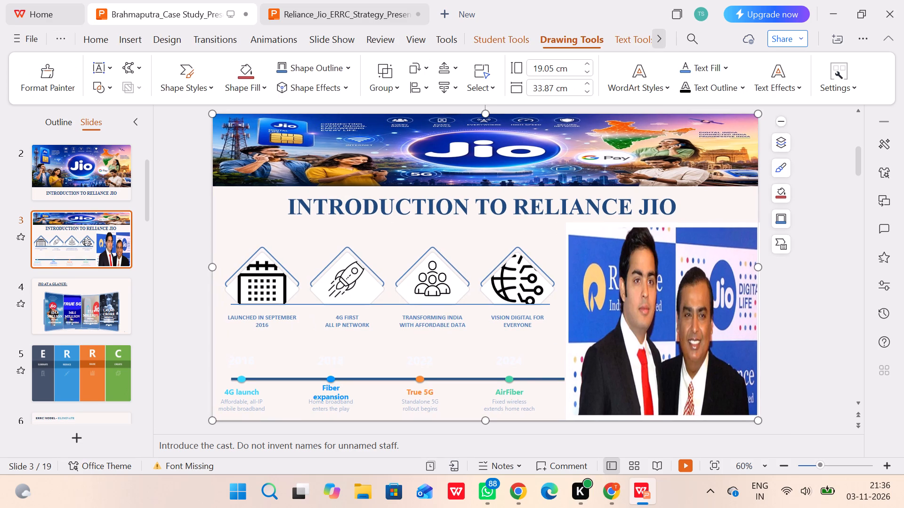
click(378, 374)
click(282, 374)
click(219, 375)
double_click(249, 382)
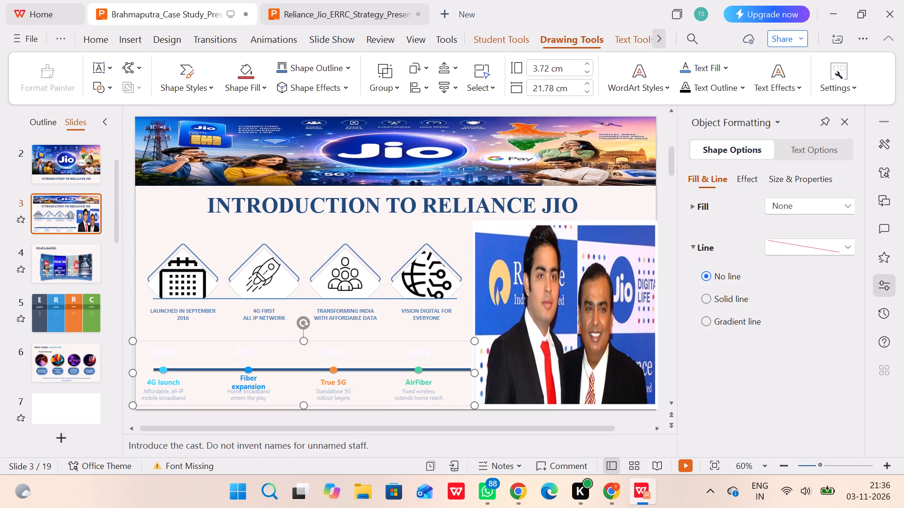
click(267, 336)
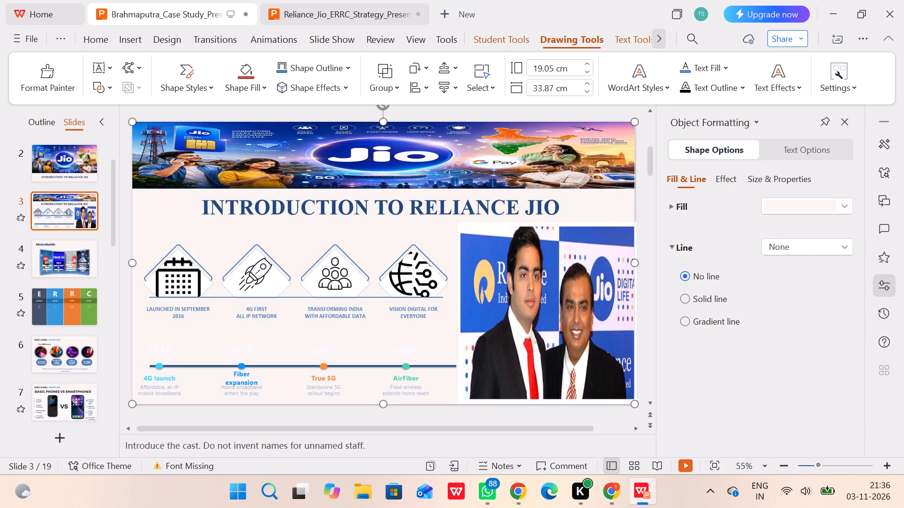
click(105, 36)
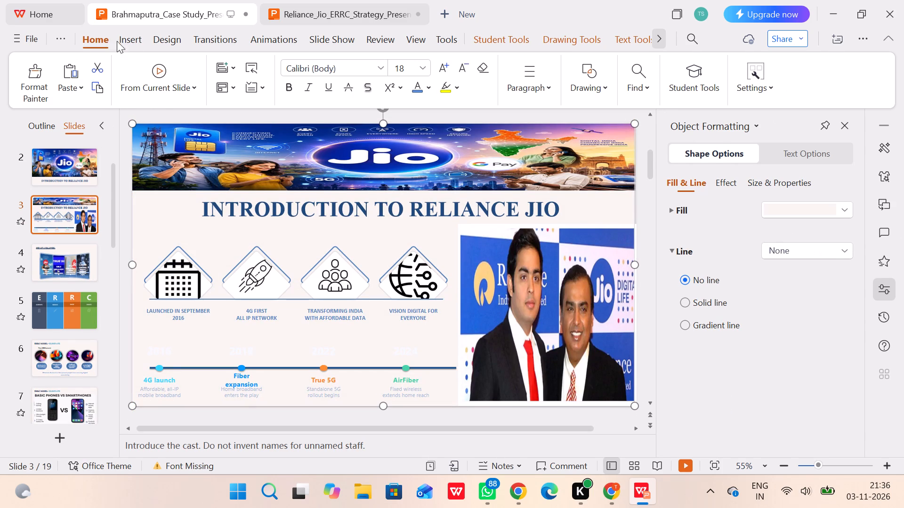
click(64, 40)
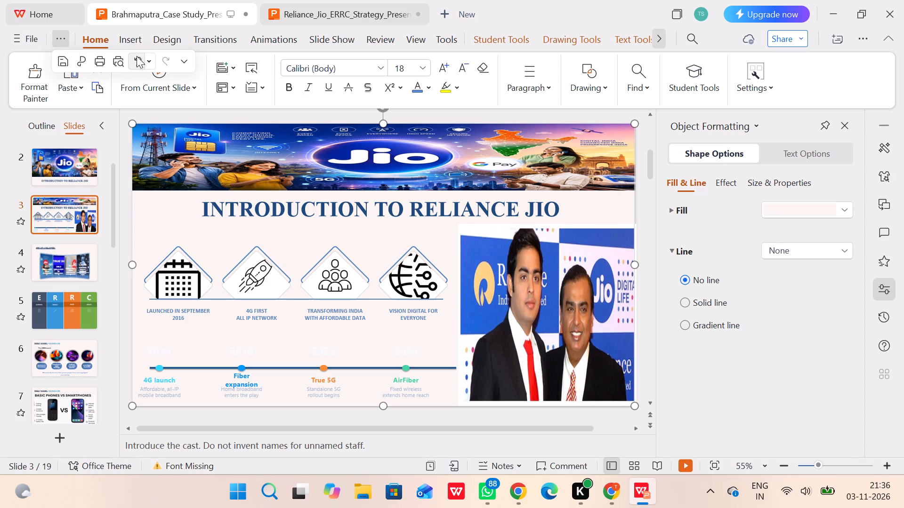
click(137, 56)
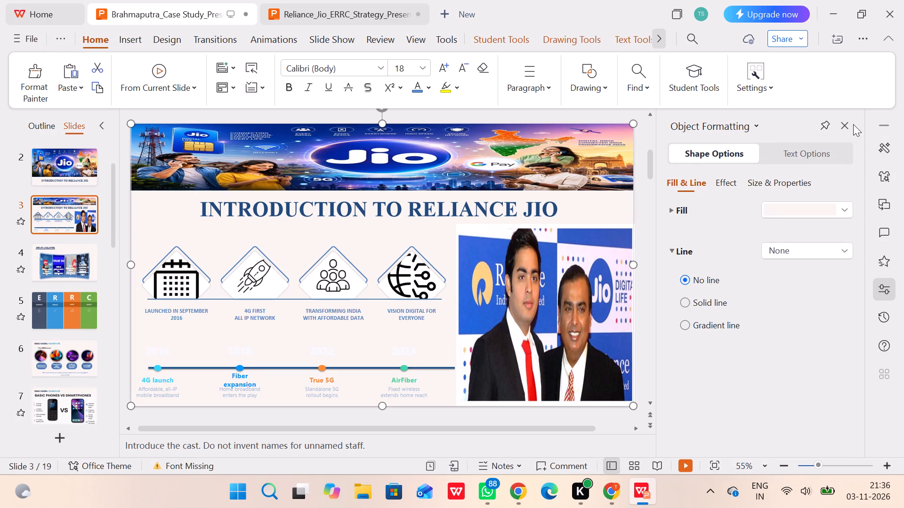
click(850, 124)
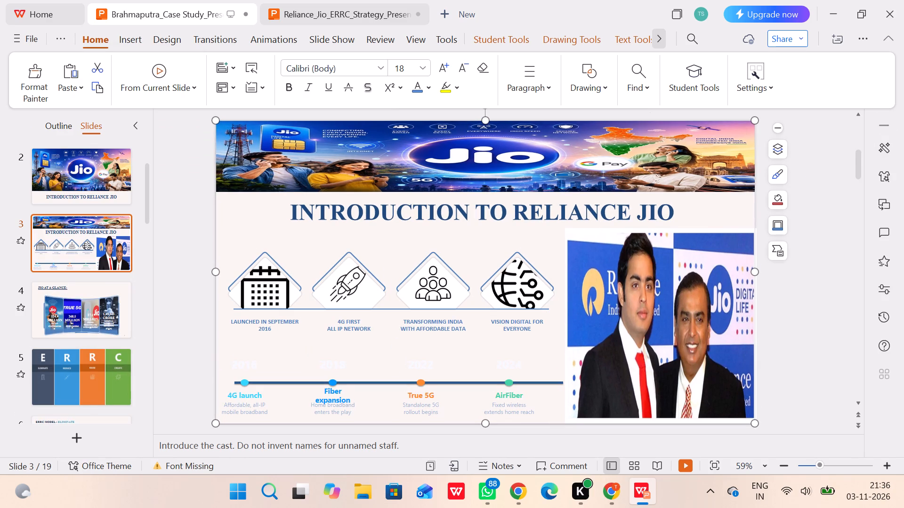
Change the font colour of the timeline's year labels 2018, 2016, 2022 and 2024 to black on the introduction slide.
click(340, 363)
drag(321, 365, 333, 364)
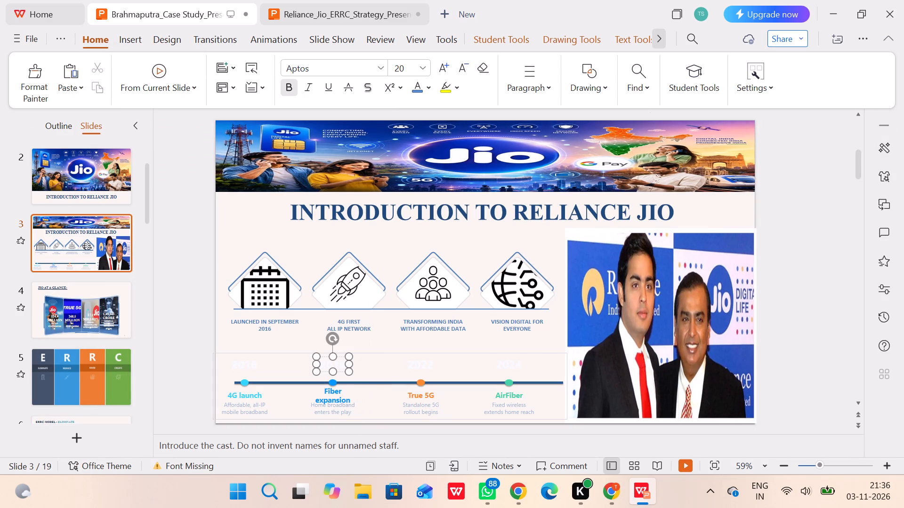
drag(333, 364, 365, 360)
click(526, 319)
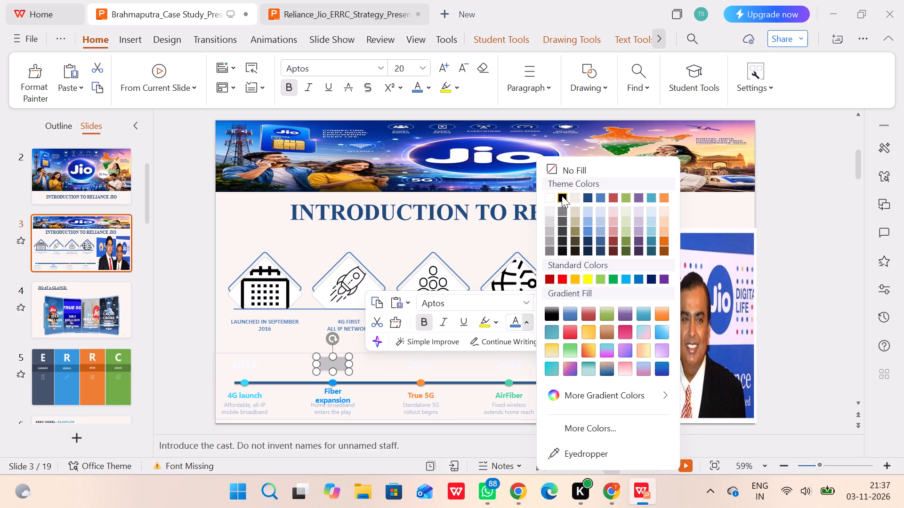
click(562, 196)
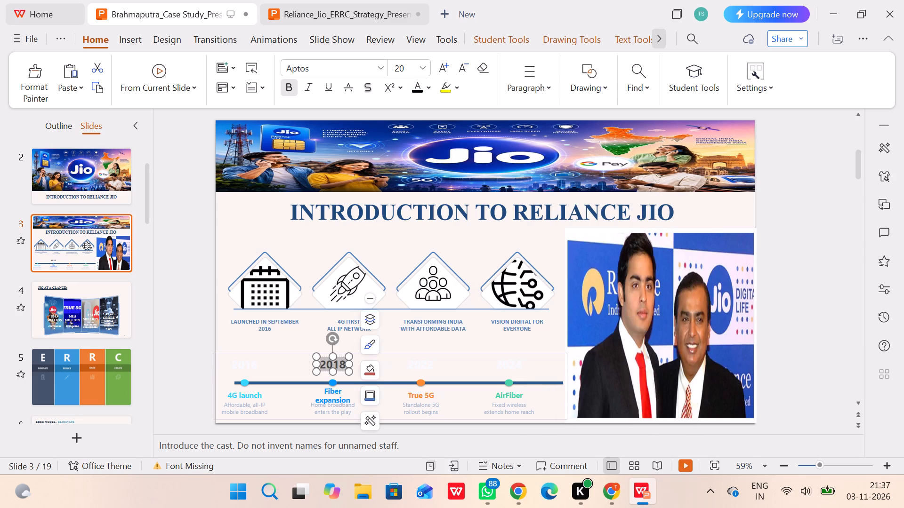
drag(234, 365, 260, 365)
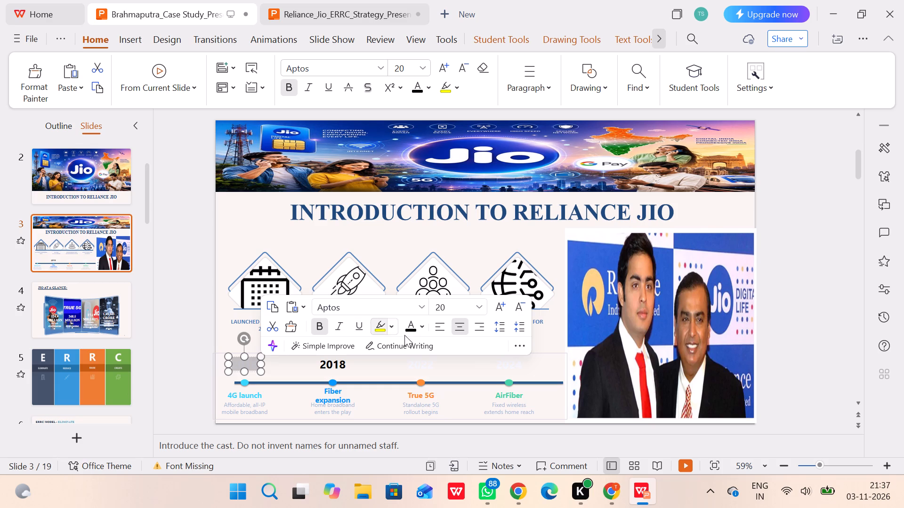
click(410, 328)
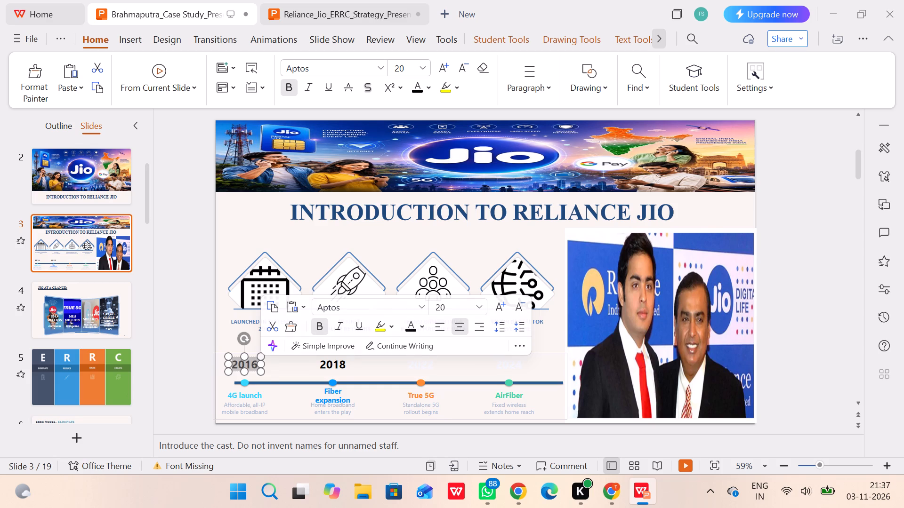
drag(410, 367, 447, 364)
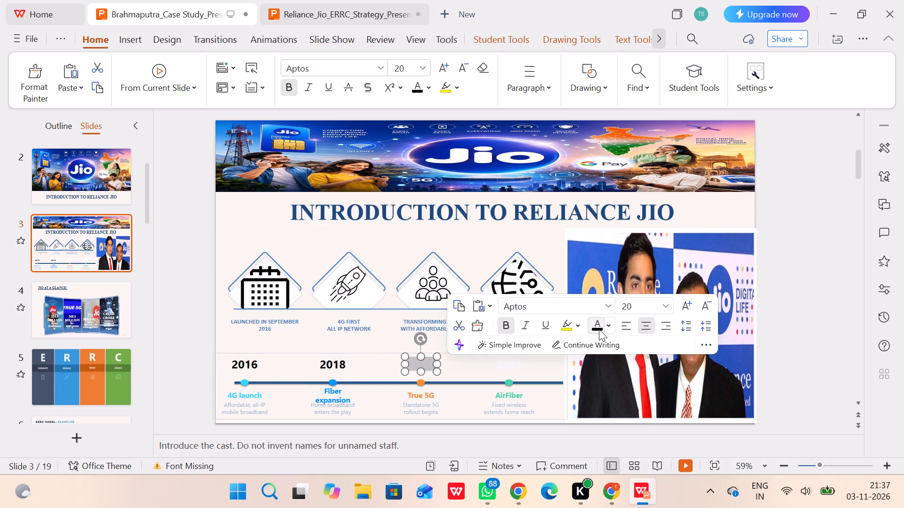
click(599, 329)
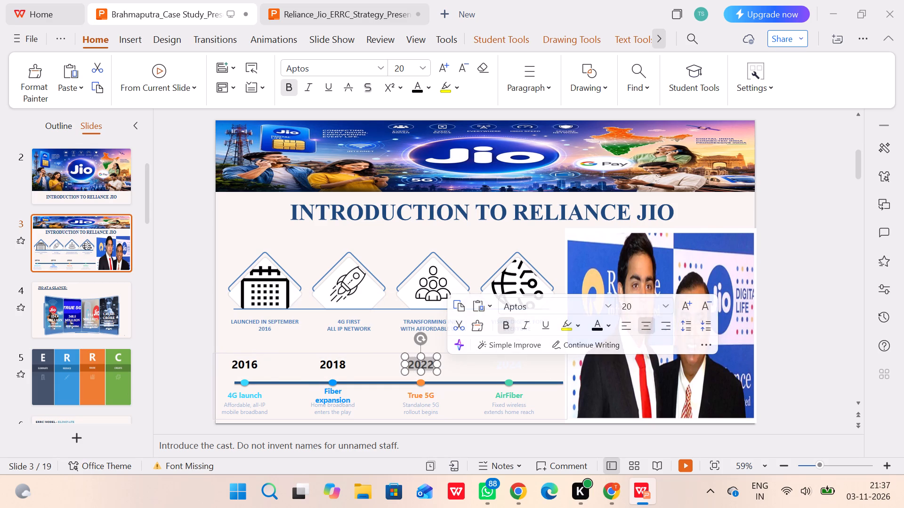
drag(497, 368, 531, 365)
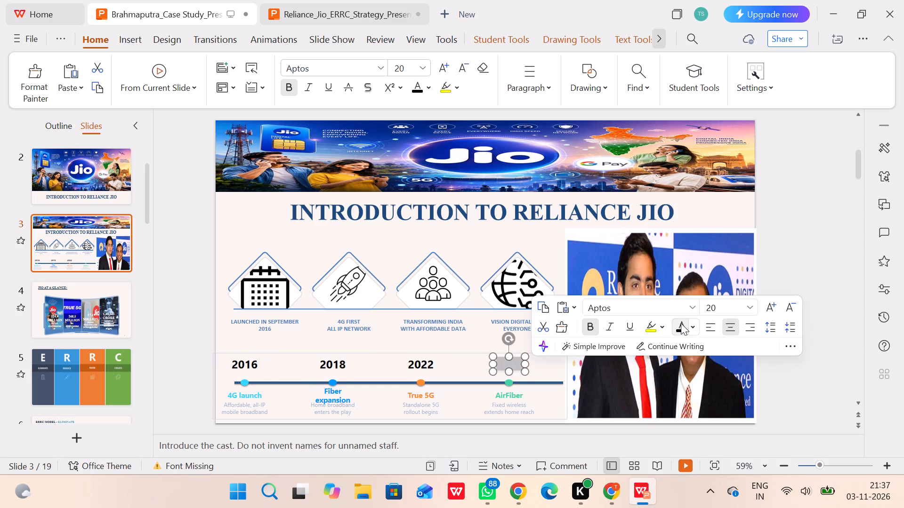
click(681, 323)
click(782, 229)
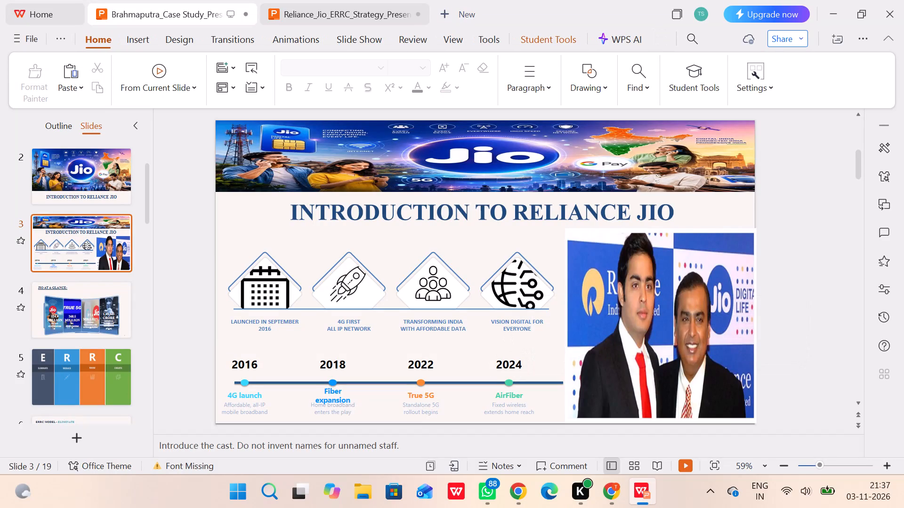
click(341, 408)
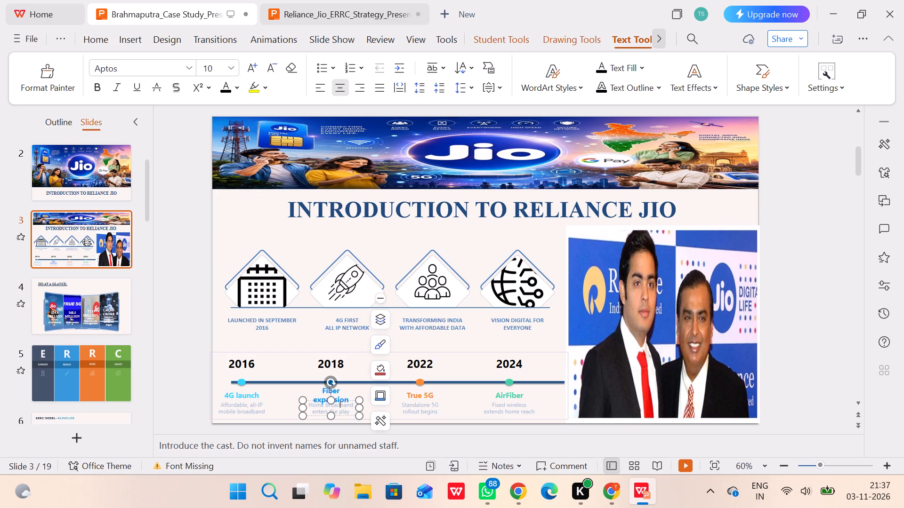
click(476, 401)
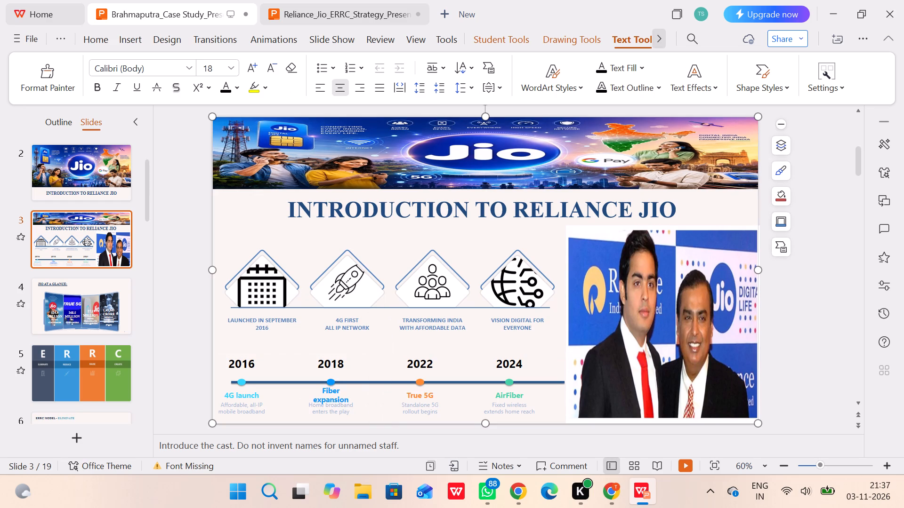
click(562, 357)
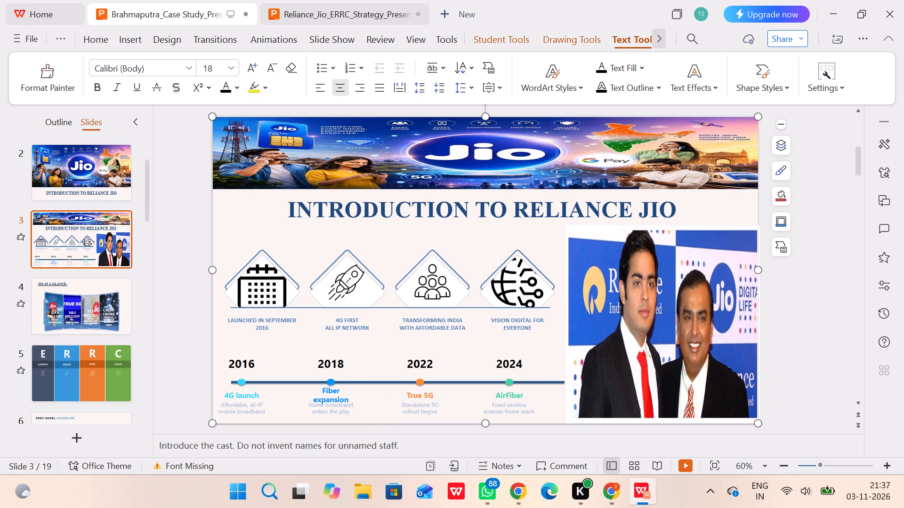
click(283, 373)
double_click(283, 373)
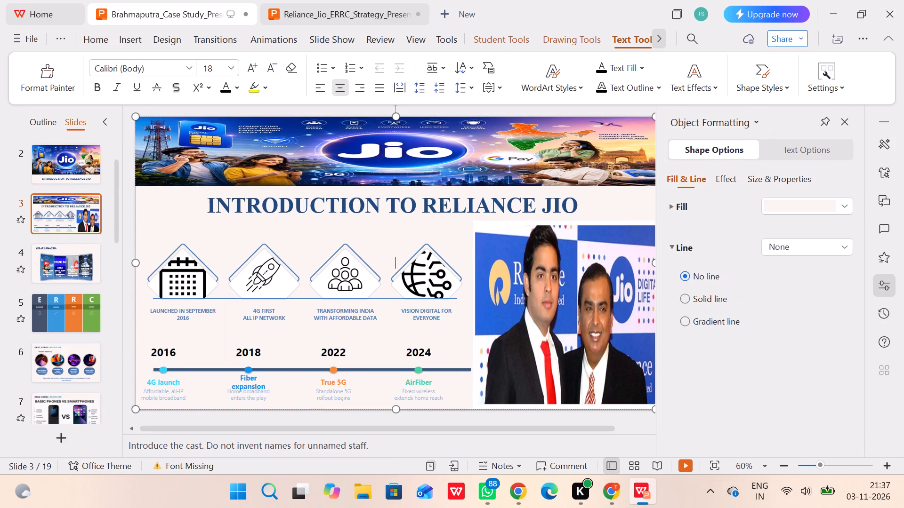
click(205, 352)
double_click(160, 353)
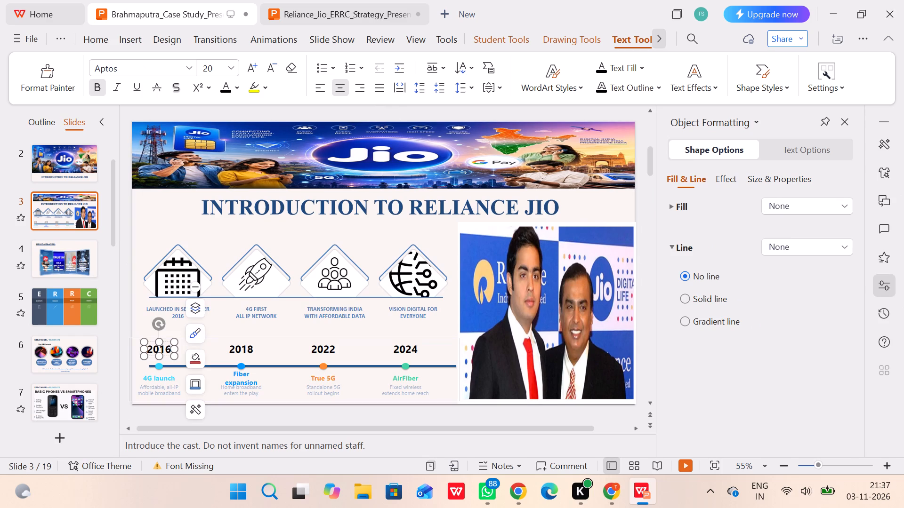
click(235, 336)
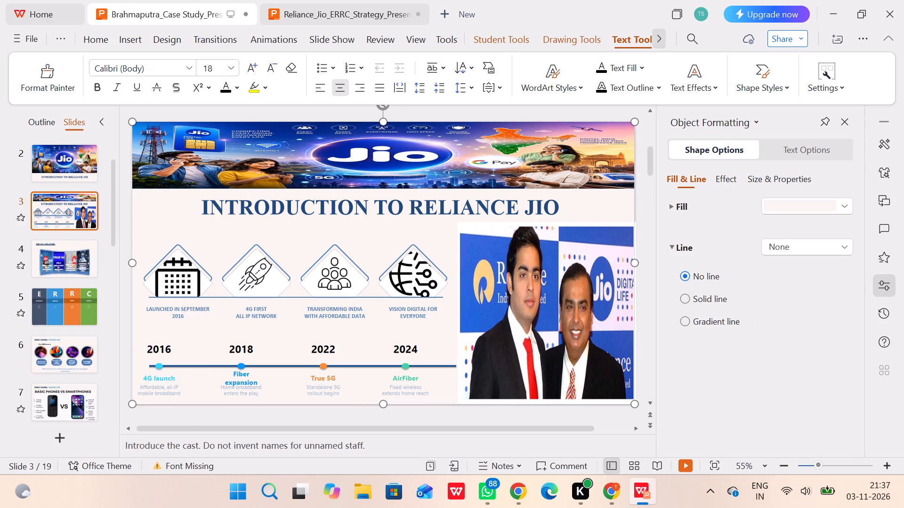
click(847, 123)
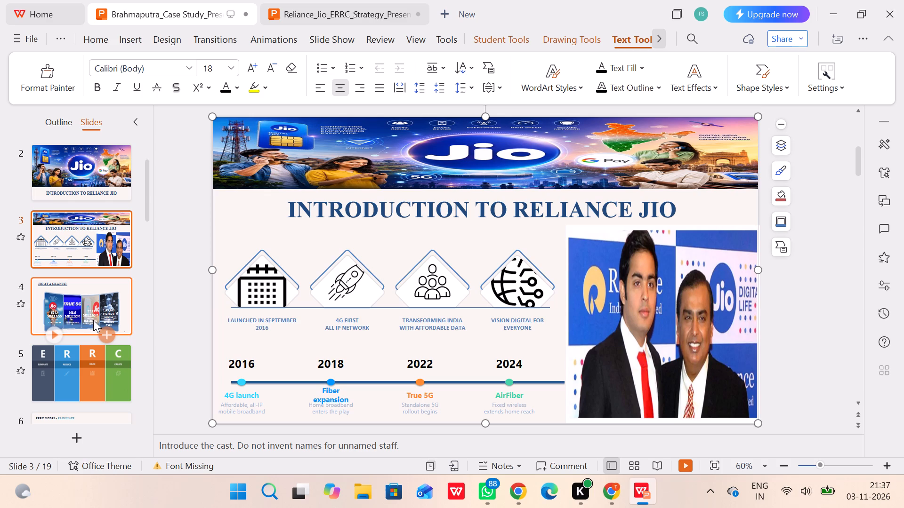
Play the introduction slide as a slide show to check its layout and the photo's appearance, and return to editing.
double_click(103, 247)
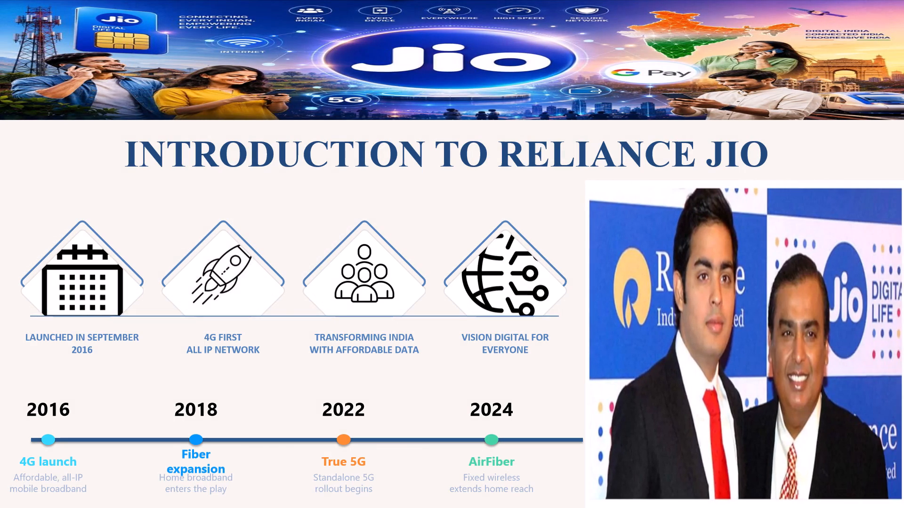
key(Left)
key(Left)
key(Left)
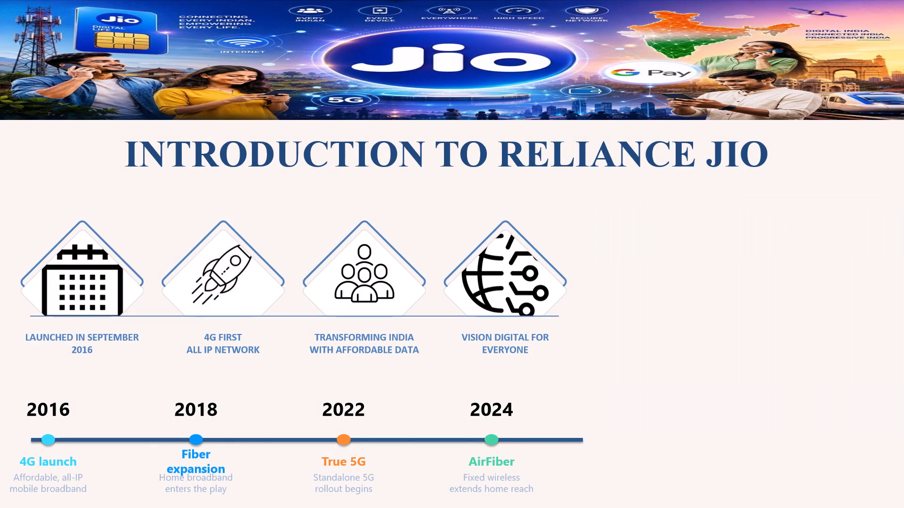
key(Right)
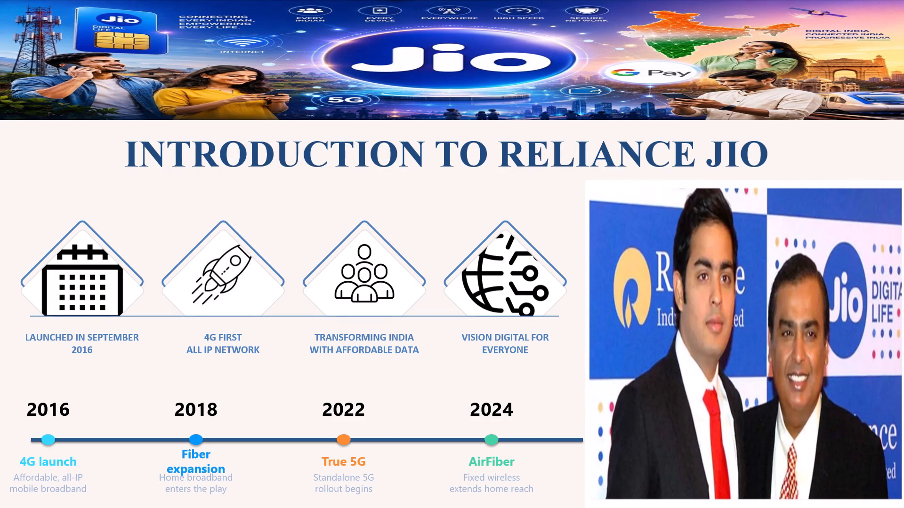
key(Escape)
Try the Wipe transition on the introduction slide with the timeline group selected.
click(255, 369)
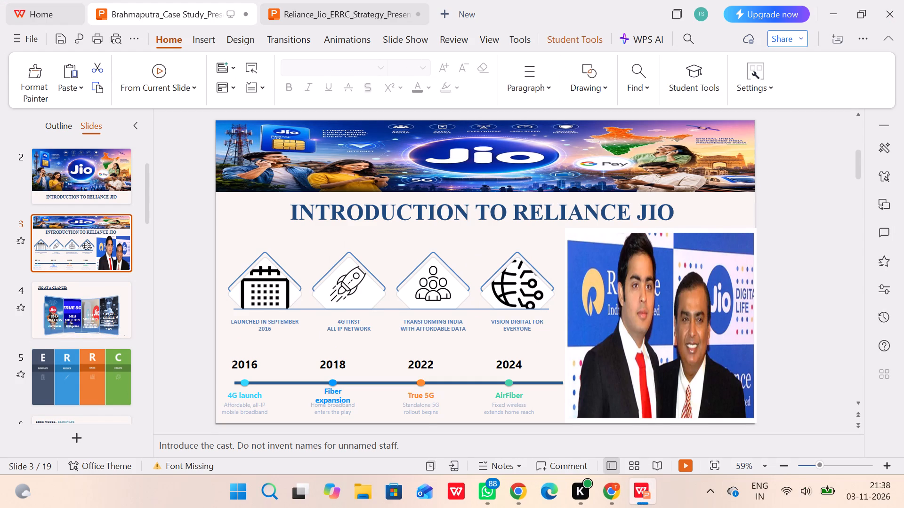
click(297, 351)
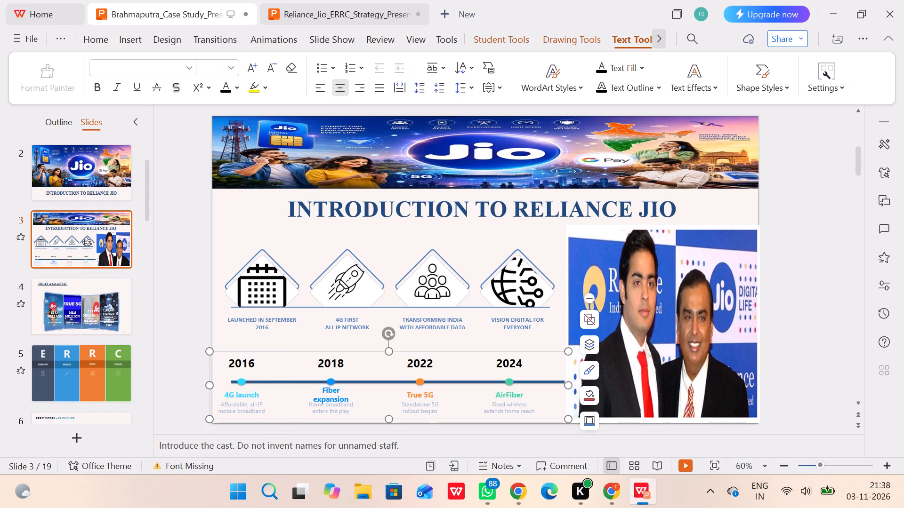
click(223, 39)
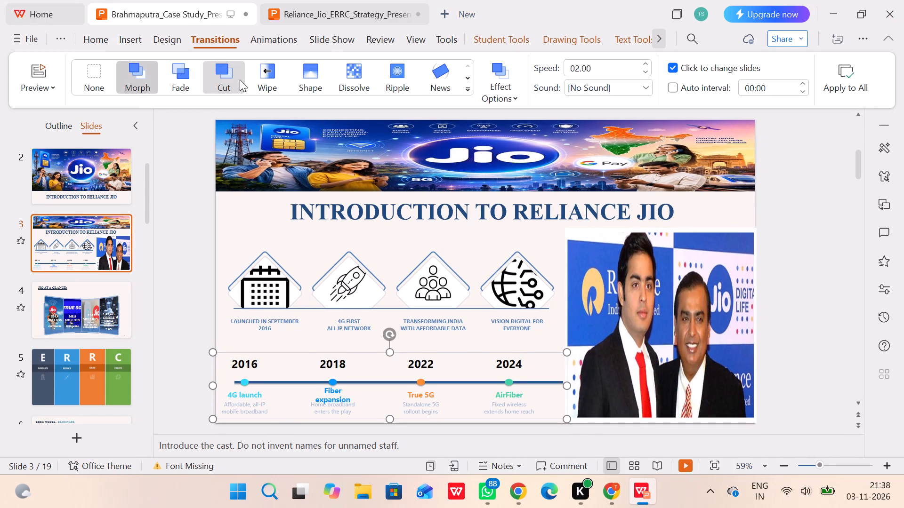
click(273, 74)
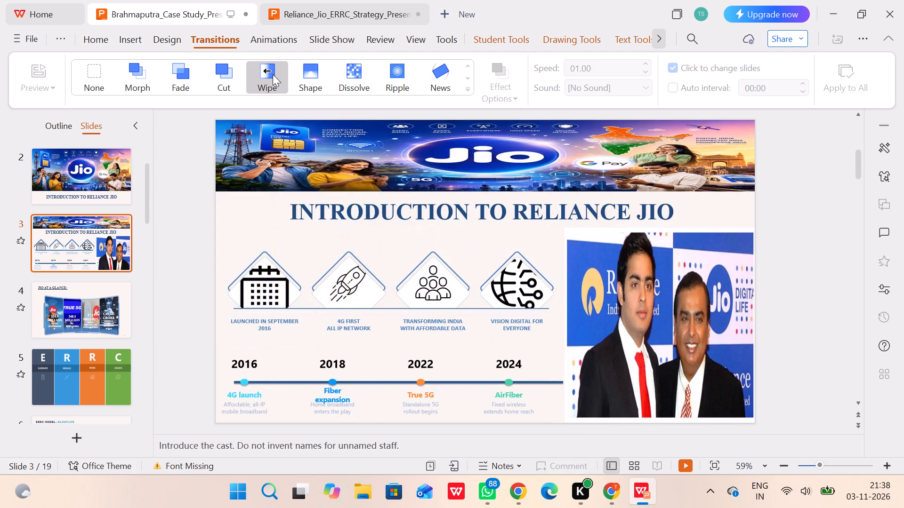
Set the introduction slide's transition to None.
click(60, 37)
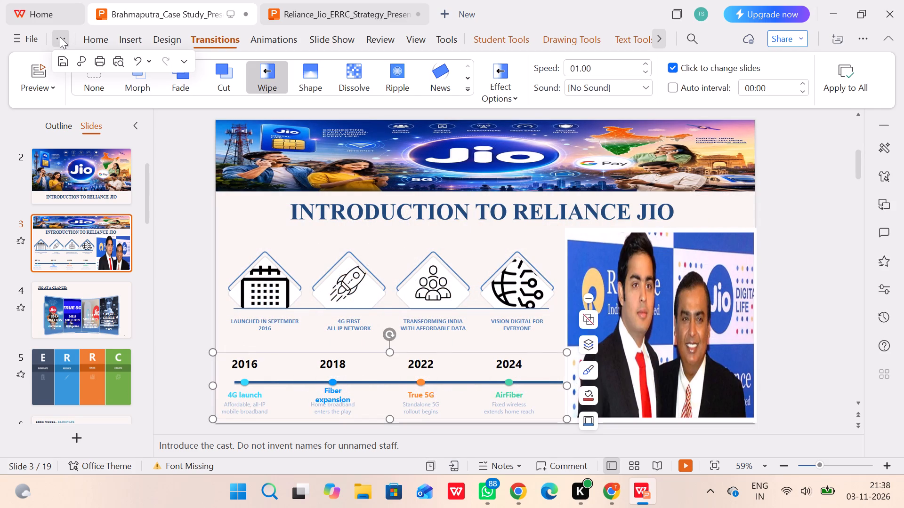
click(94, 87)
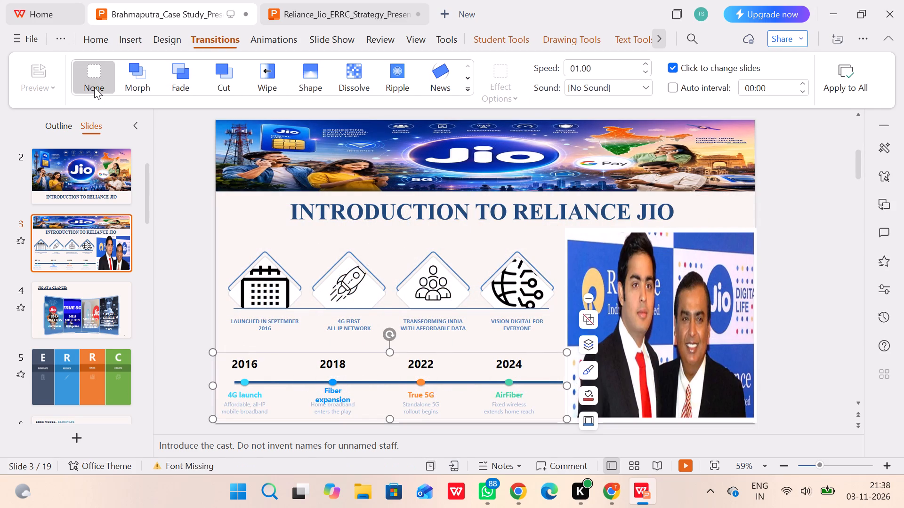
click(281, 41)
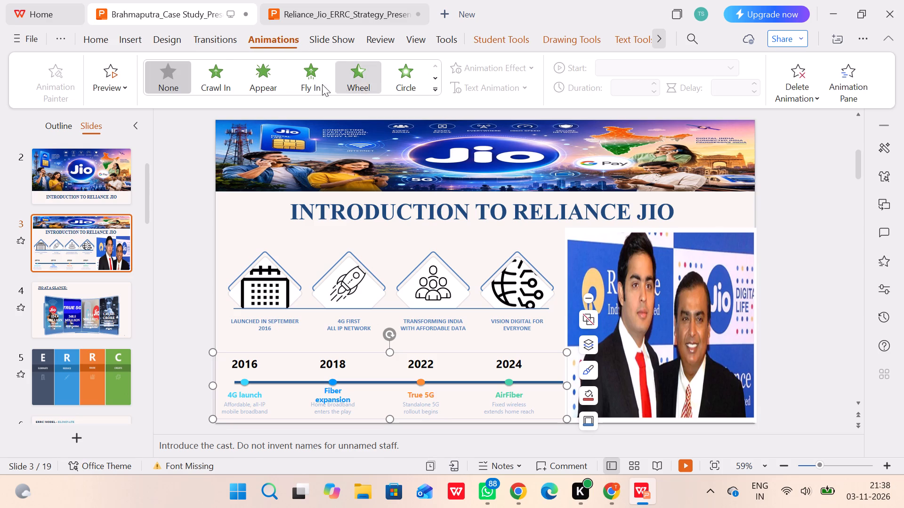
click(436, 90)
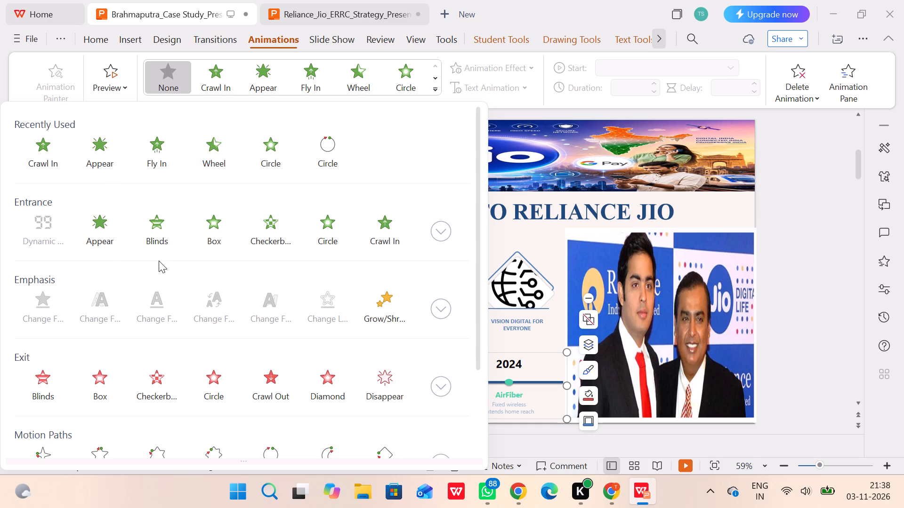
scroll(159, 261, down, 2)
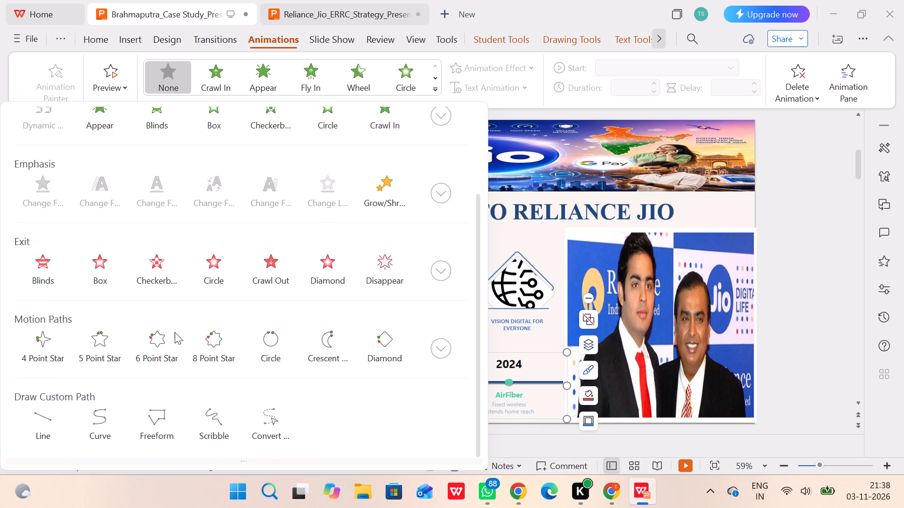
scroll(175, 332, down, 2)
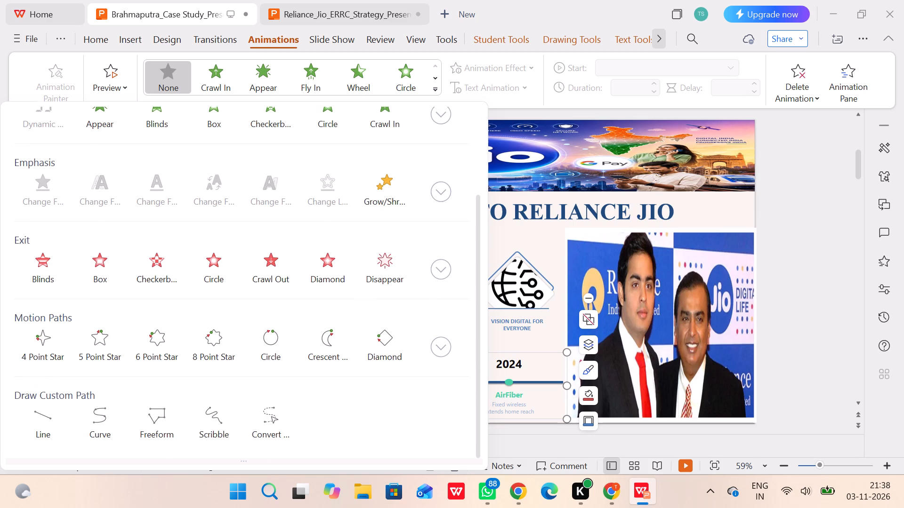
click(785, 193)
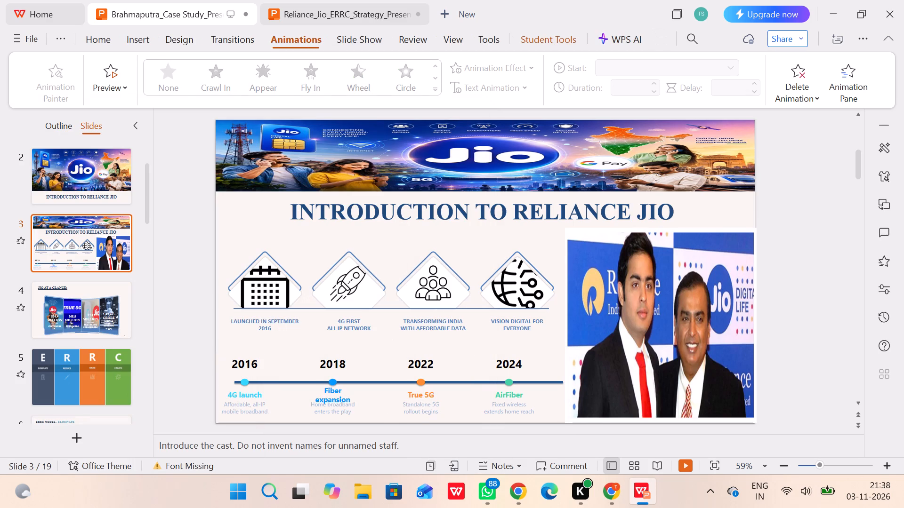
Switch to the Reliance Jio ERRC strategy deck and look through its Eliminate, Reduce, Raise and Create slides.
click(347, 0)
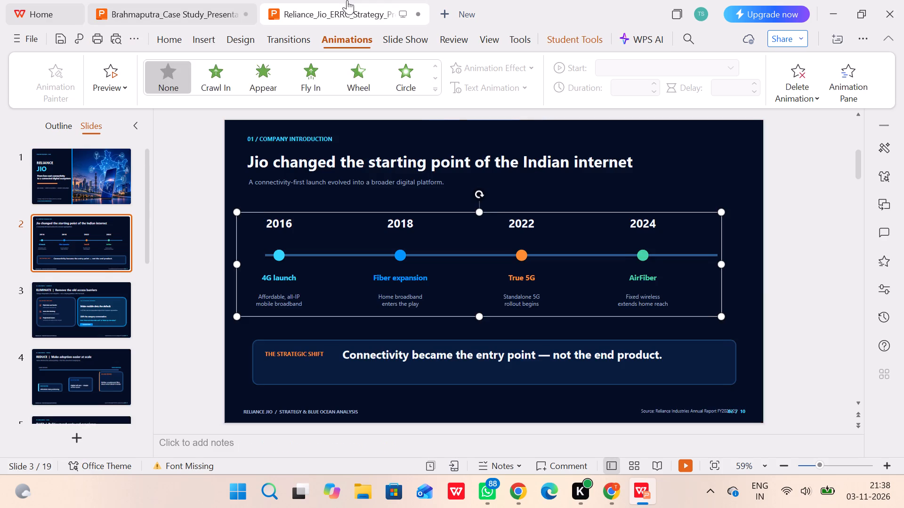
key(Right)
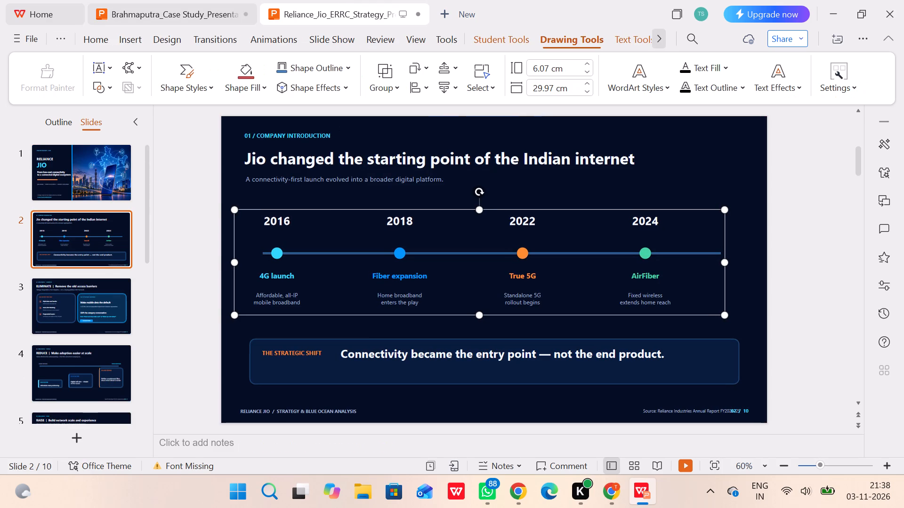
double_click(172, 197)
key(Right)
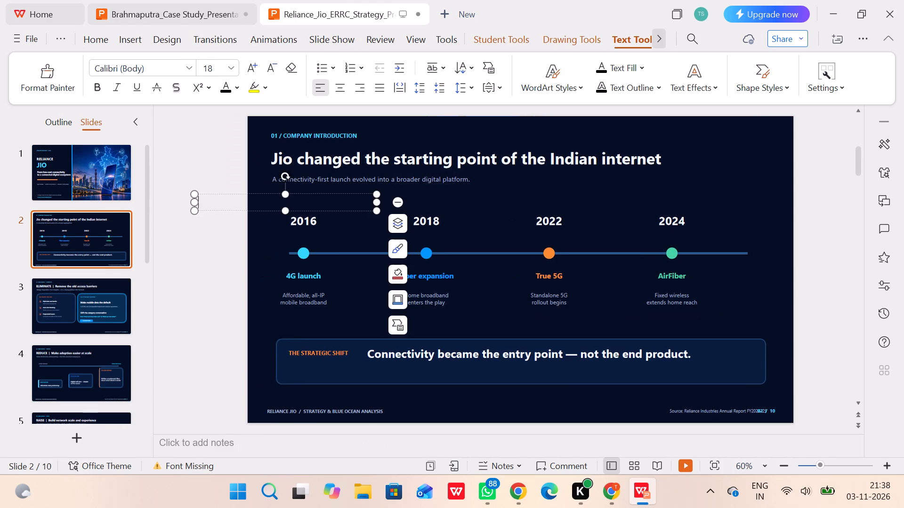
click(192, 251)
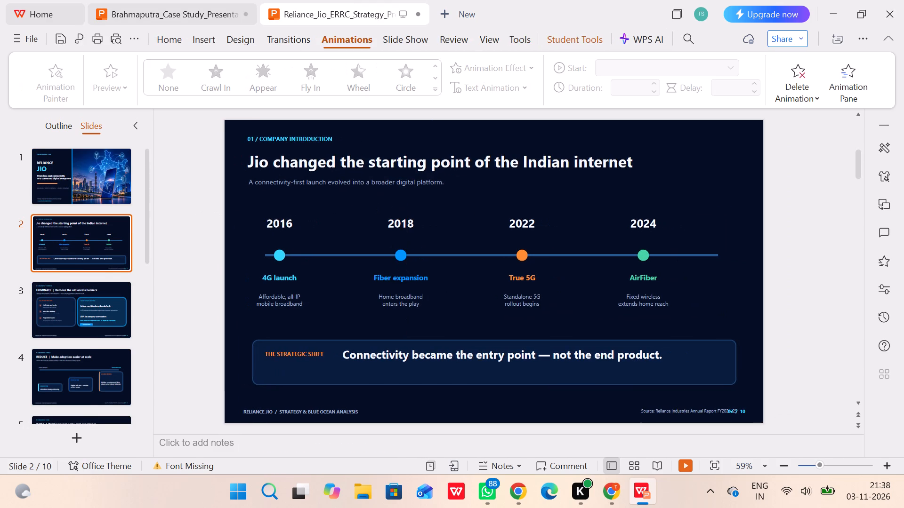
key(Right)
key(Right)
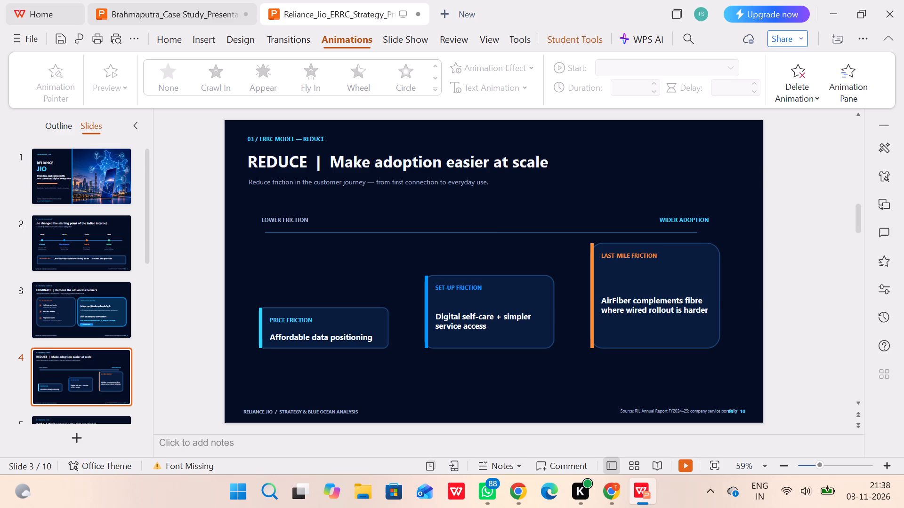
key(Left)
key(Right)
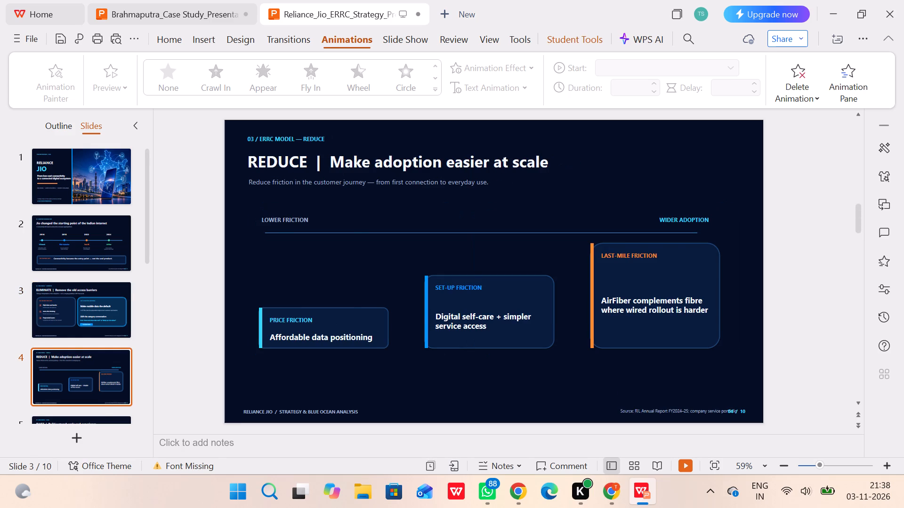
key(Right)
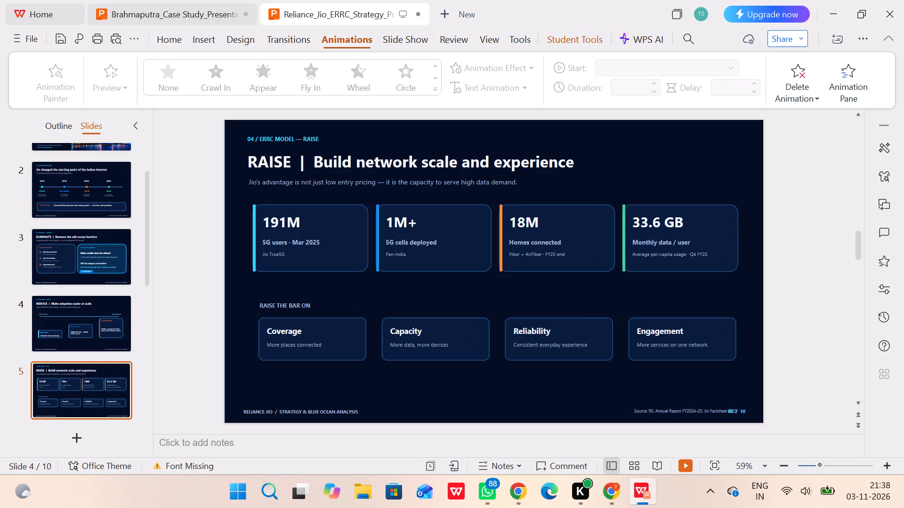
key(Right)
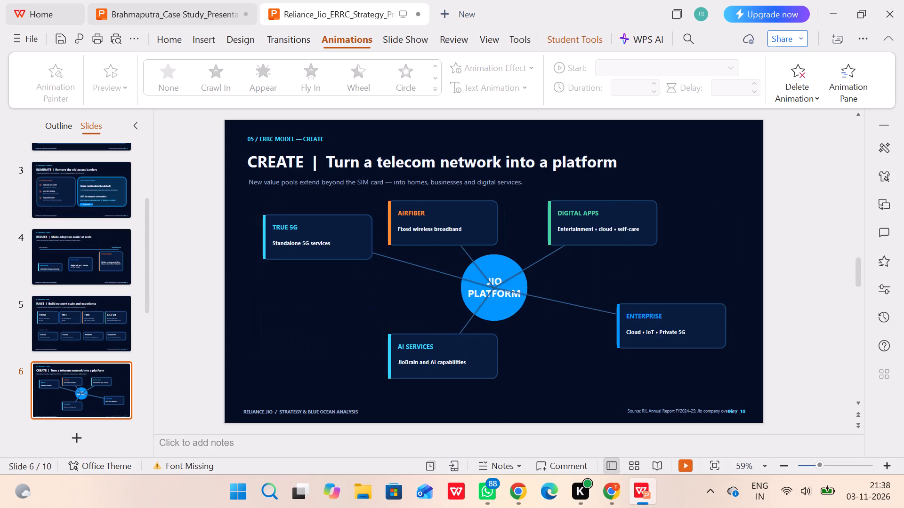
Compare the strategy deck's Create, Raise, Eliminate and Reduce slides again and examine the Reduce slide's title and subtitle.
key(Left)
key(Right)
key(Left)
key(Left)
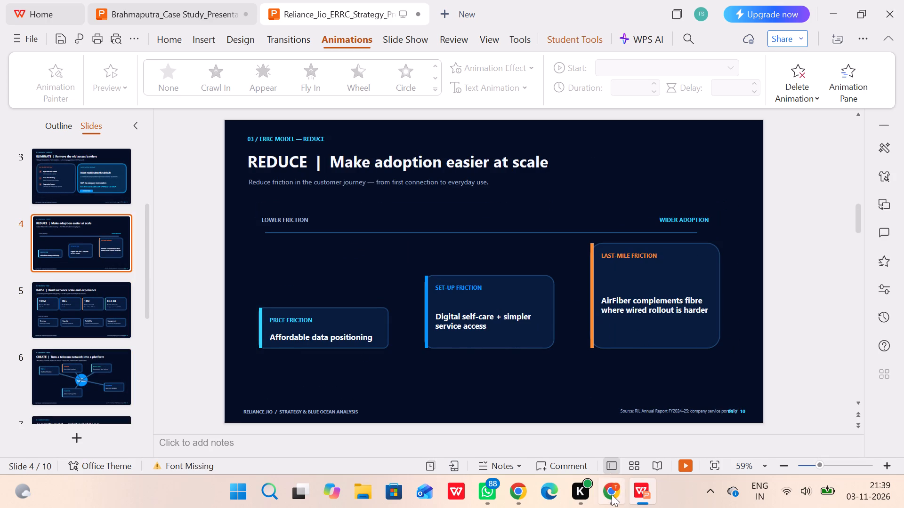
key(Right)
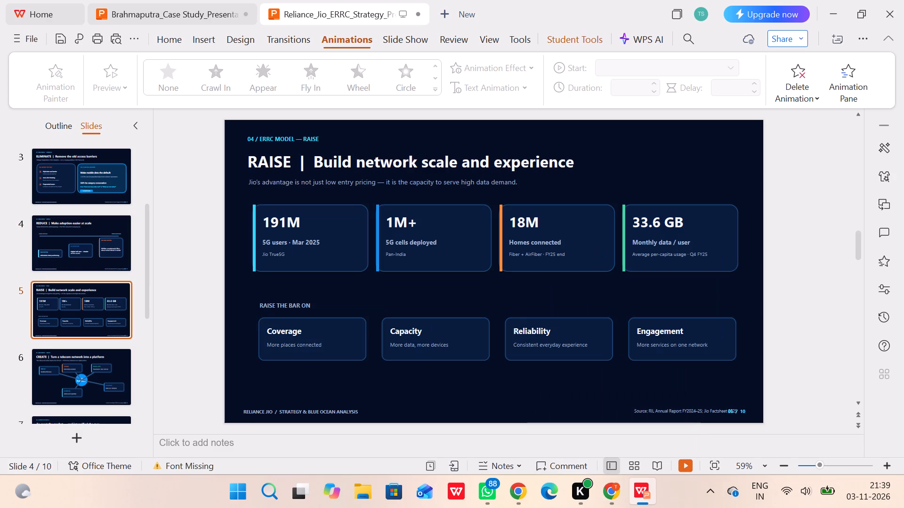
key(Left)
key(Left)
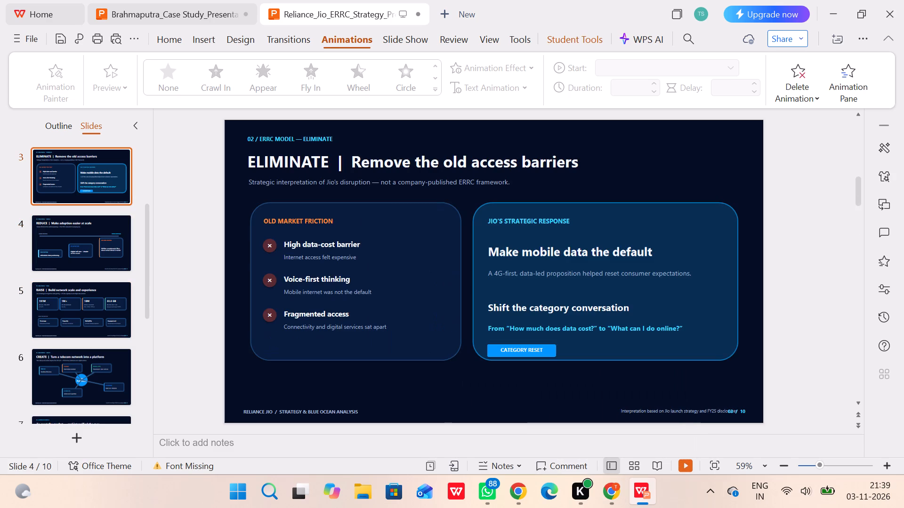
key(Right)
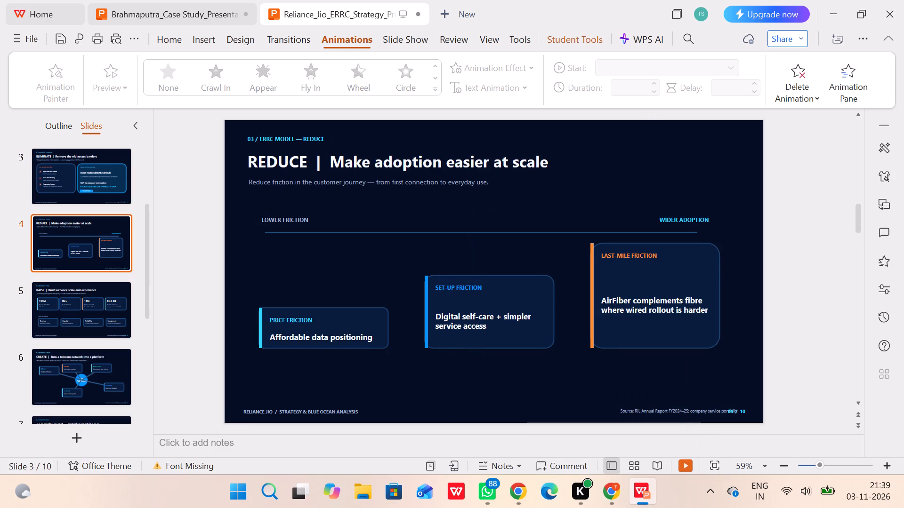
click(385, 163)
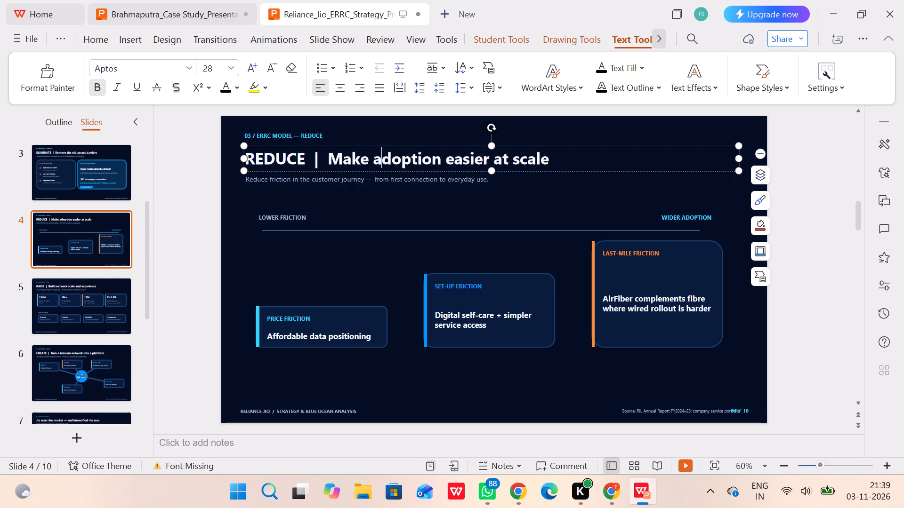
click(390, 180)
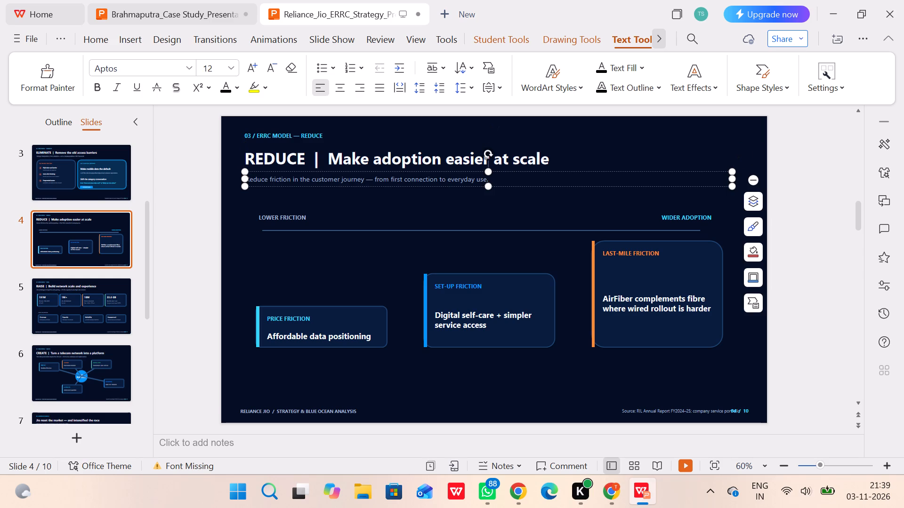
click(619, 507)
scroll(535, 242, up, 1)
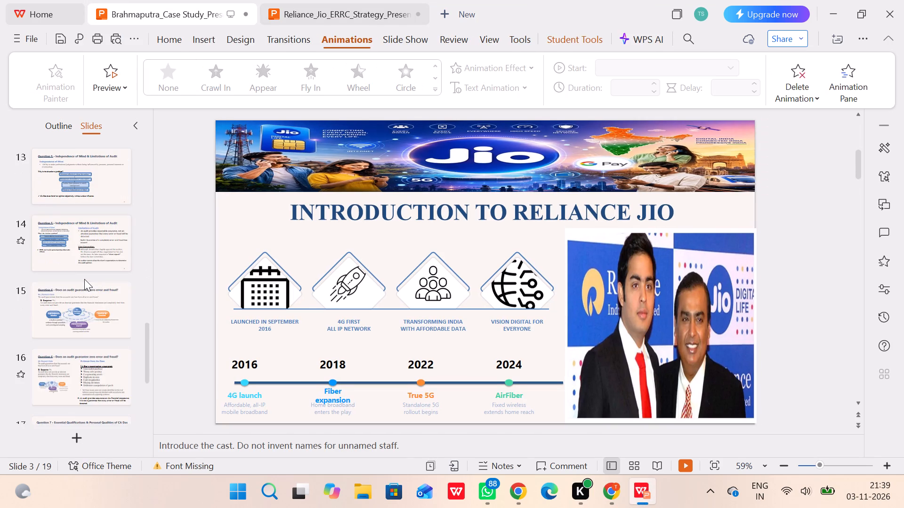
scroll(84, 279, up, 1)
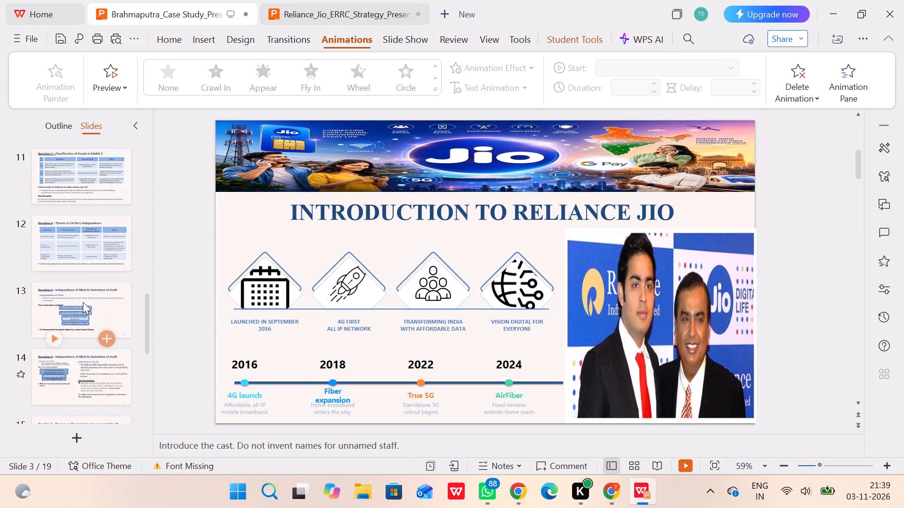
scroll(83, 302, up, 1)
click(90, 183)
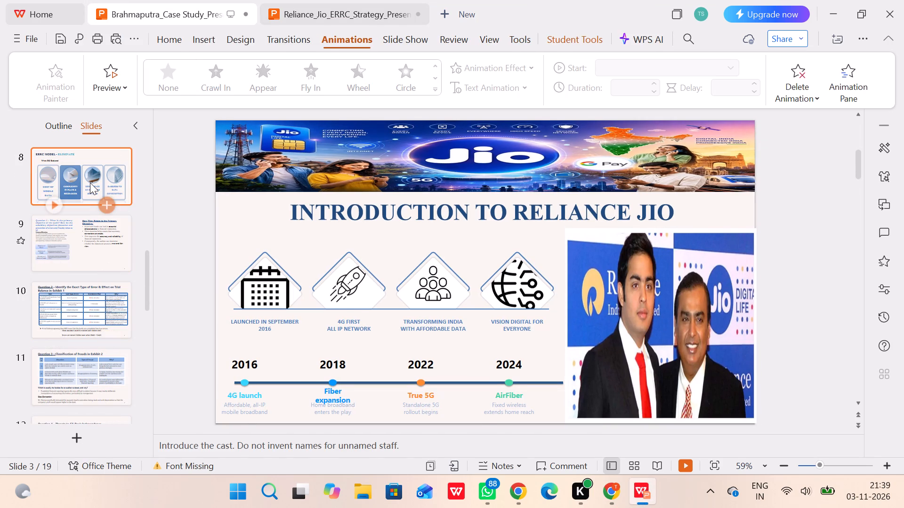
click(81, 230)
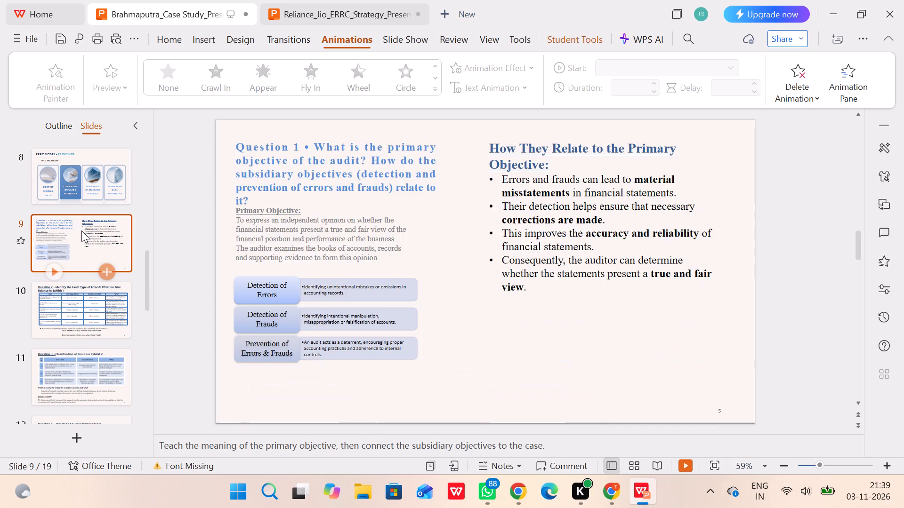
scroll(78, 278, up, 1)
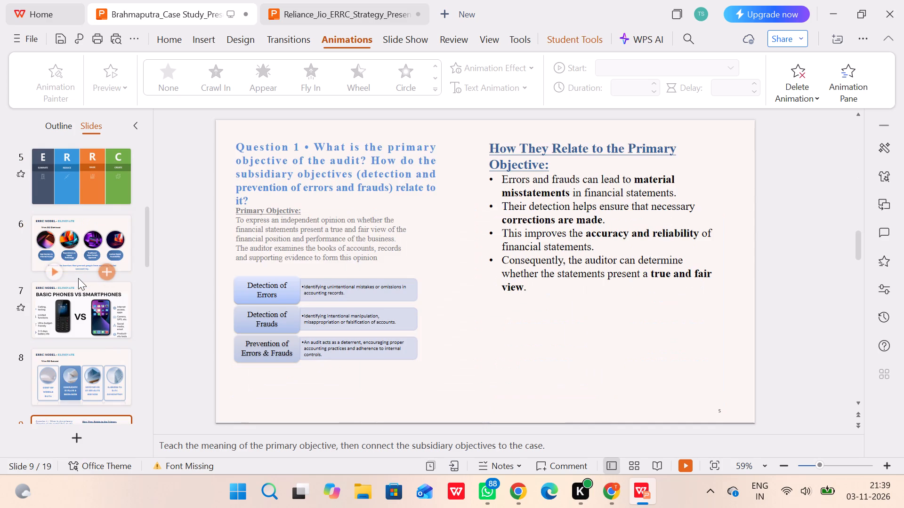
click(80, 234)
click(79, 288)
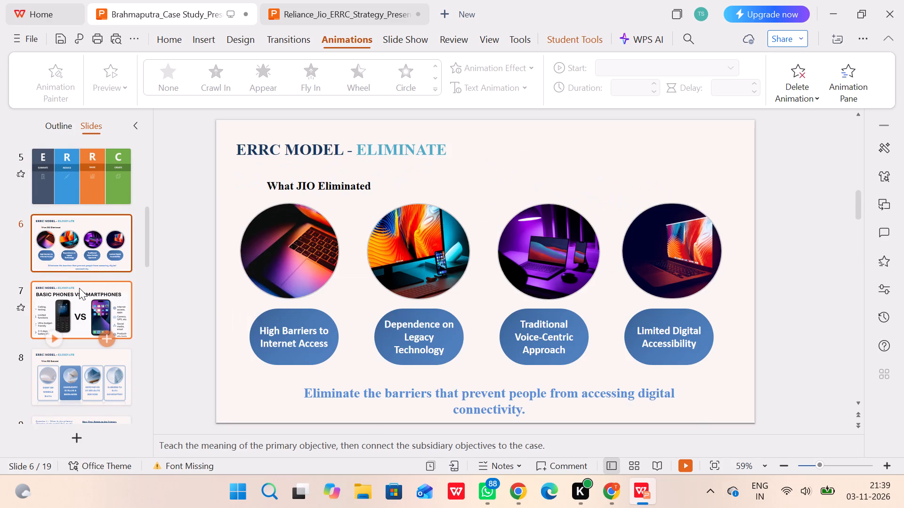
On slide 8, "What JIO Reduced", replace the word ELIMINATE in the ERRC MODEL title with REDUCE.
click(78, 361)
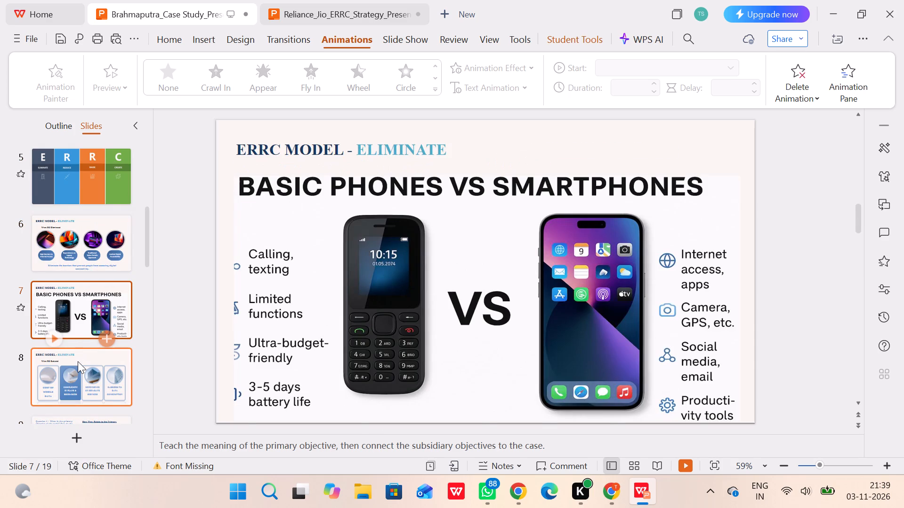
click(379, 131)
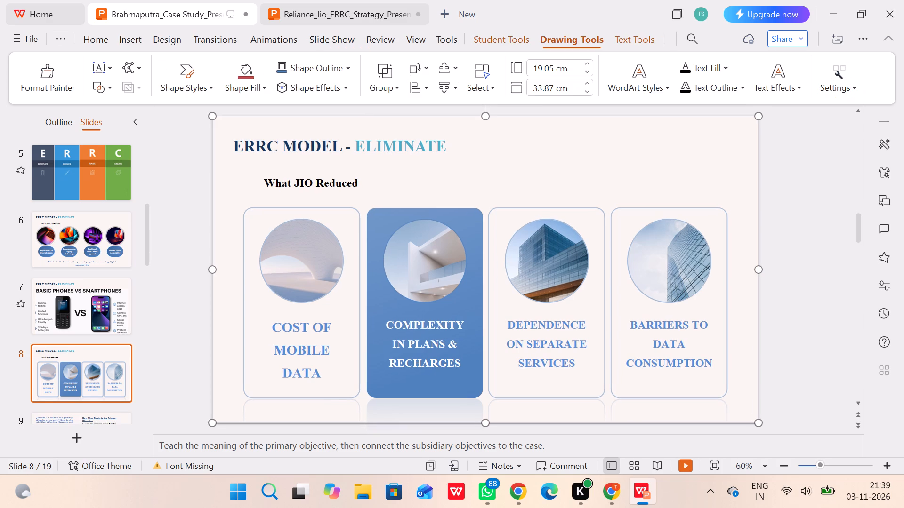
click(383, 146)
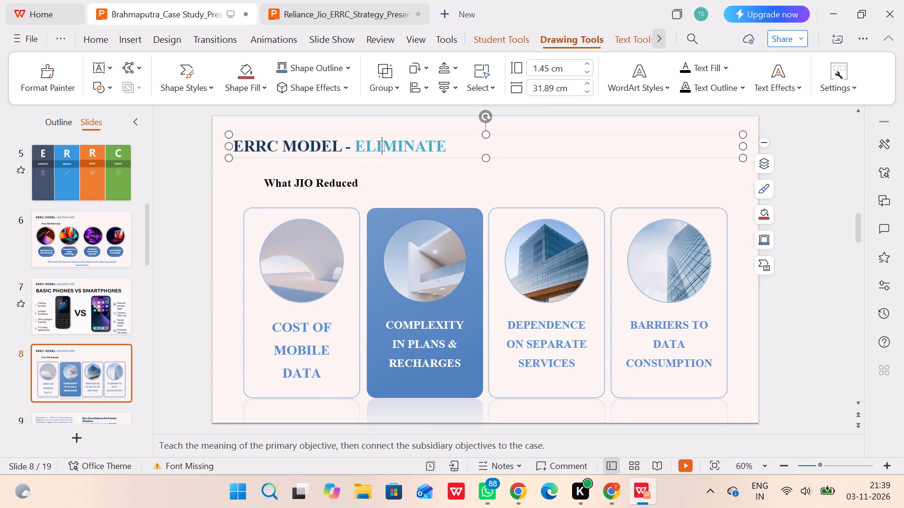
click(450, 144)
click(444, 145)
text(REDUCE)
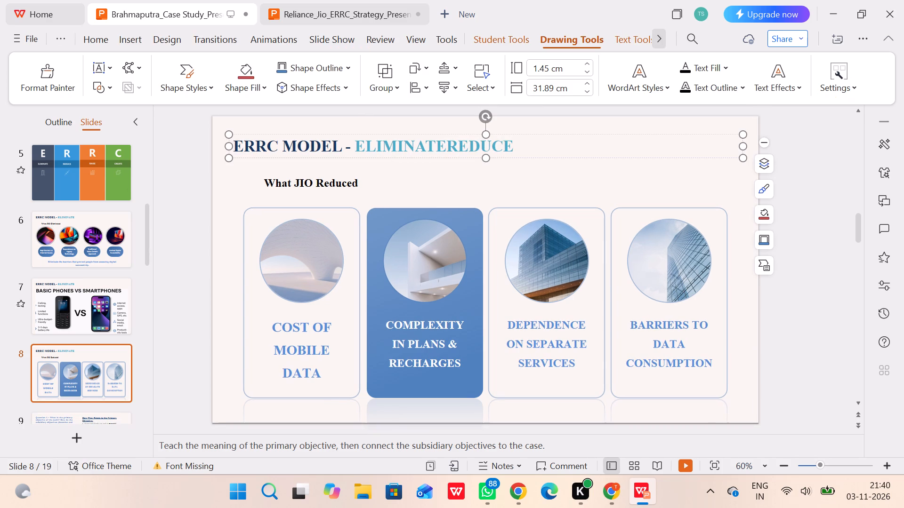
click(445, 146)
key(BackSpace)
key(BackSpace)
key(BackSpace)
key(BackSpace)
key(BackSpace)
key(BackSpace)
key(BackSpace)
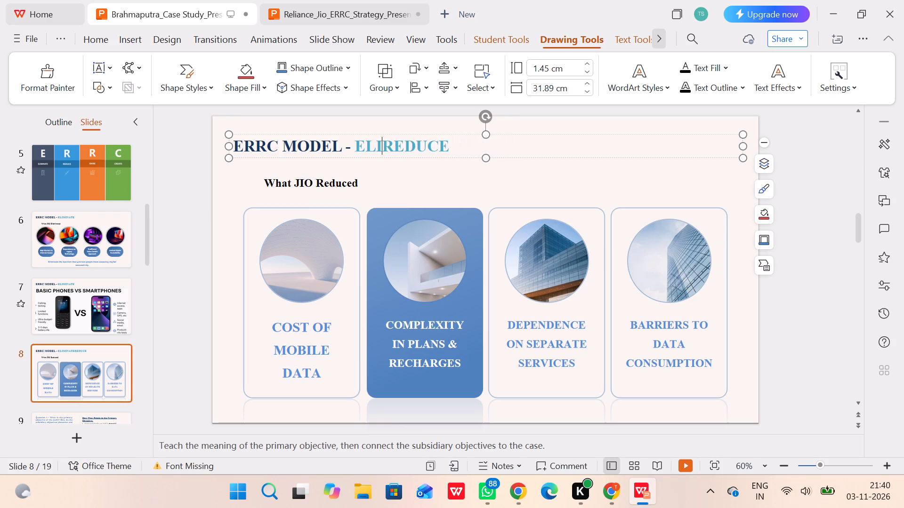
key(BackSpace)
key(BackSpace)
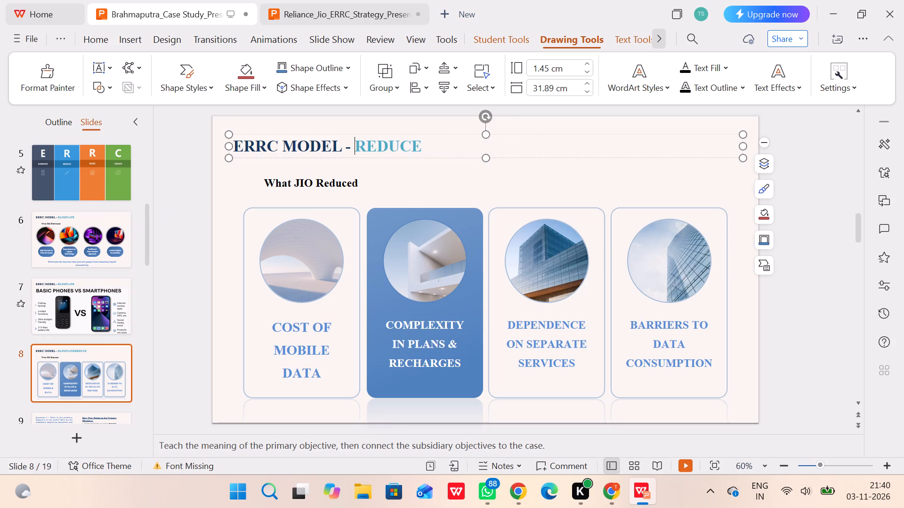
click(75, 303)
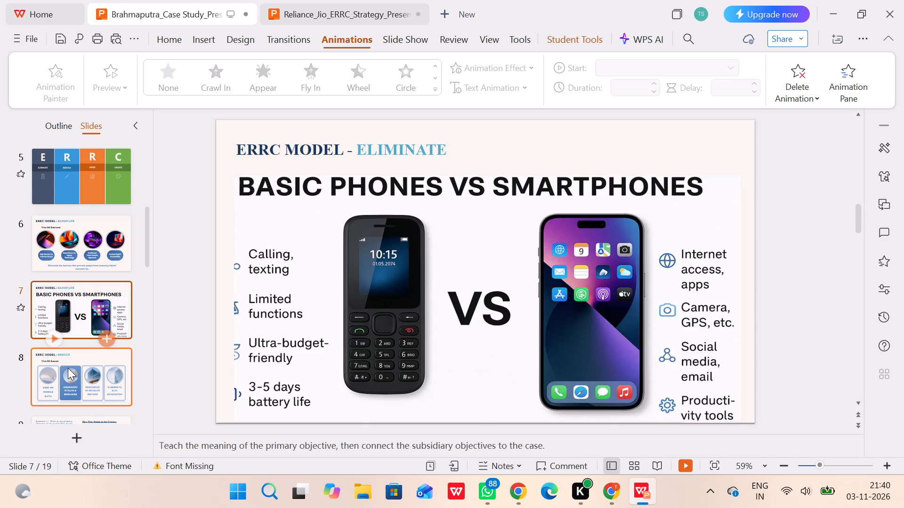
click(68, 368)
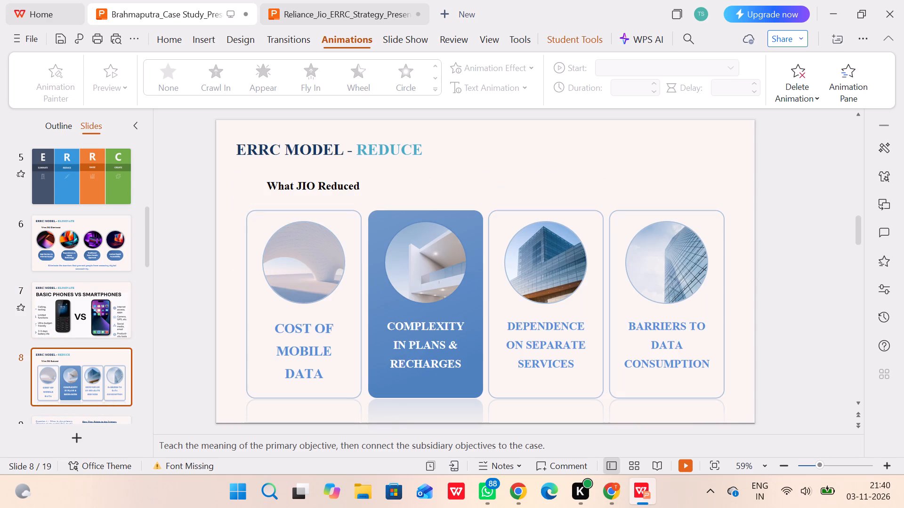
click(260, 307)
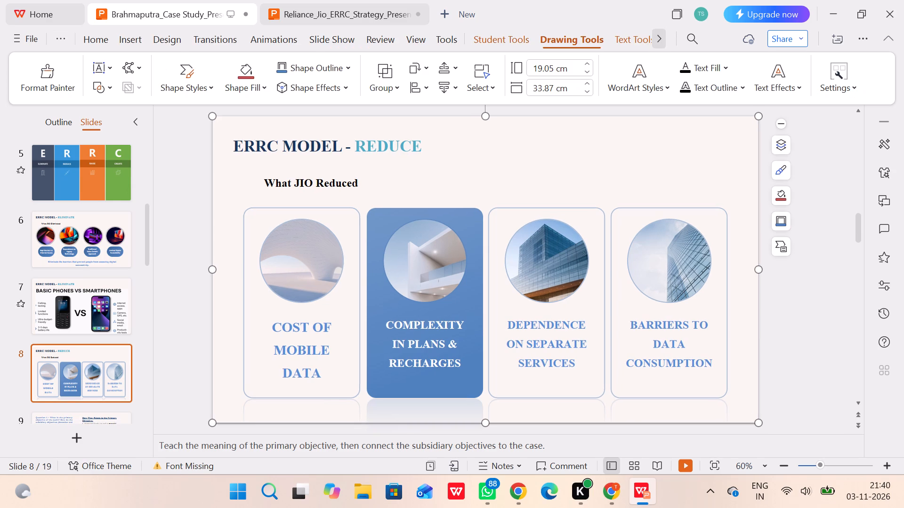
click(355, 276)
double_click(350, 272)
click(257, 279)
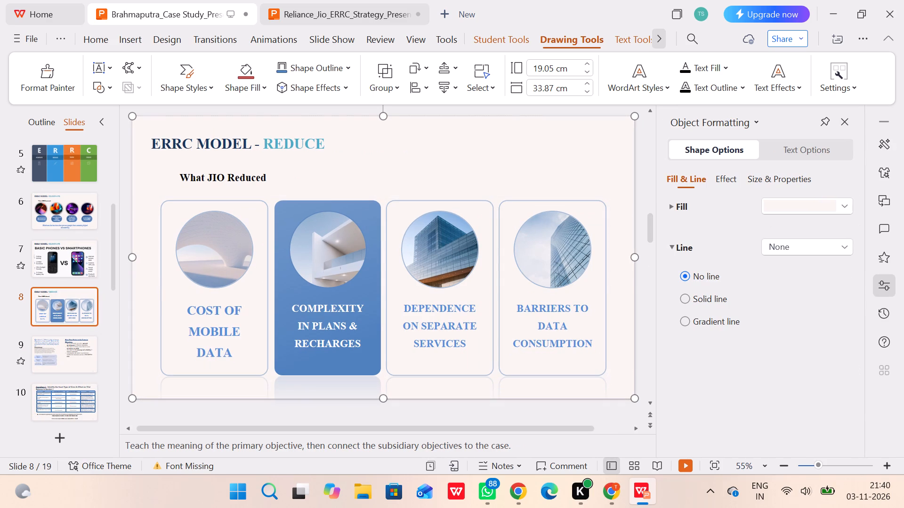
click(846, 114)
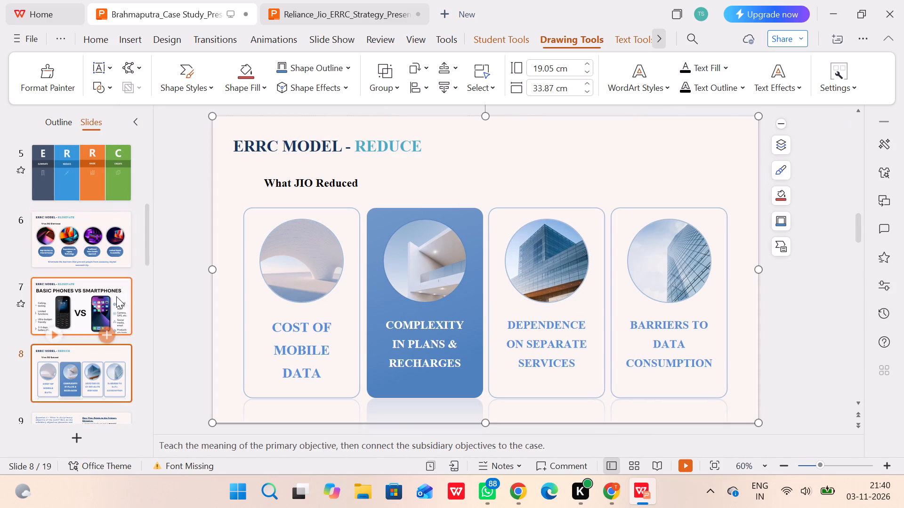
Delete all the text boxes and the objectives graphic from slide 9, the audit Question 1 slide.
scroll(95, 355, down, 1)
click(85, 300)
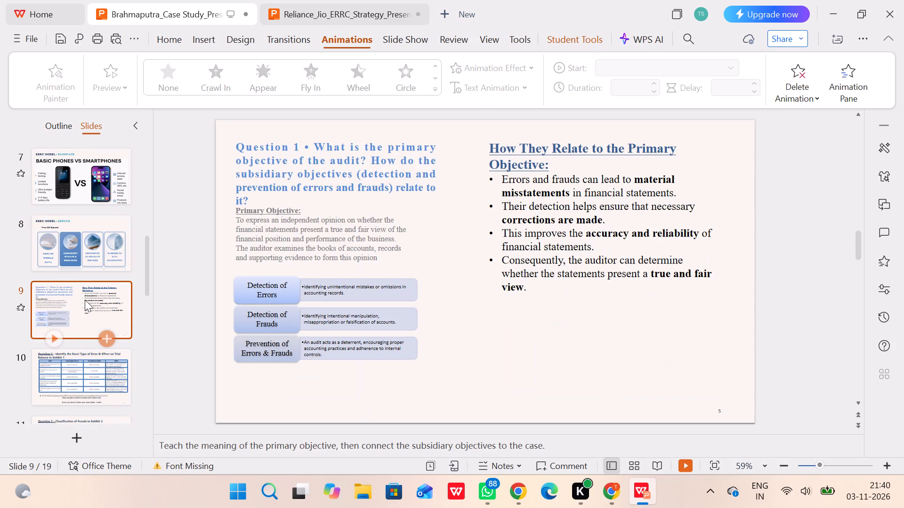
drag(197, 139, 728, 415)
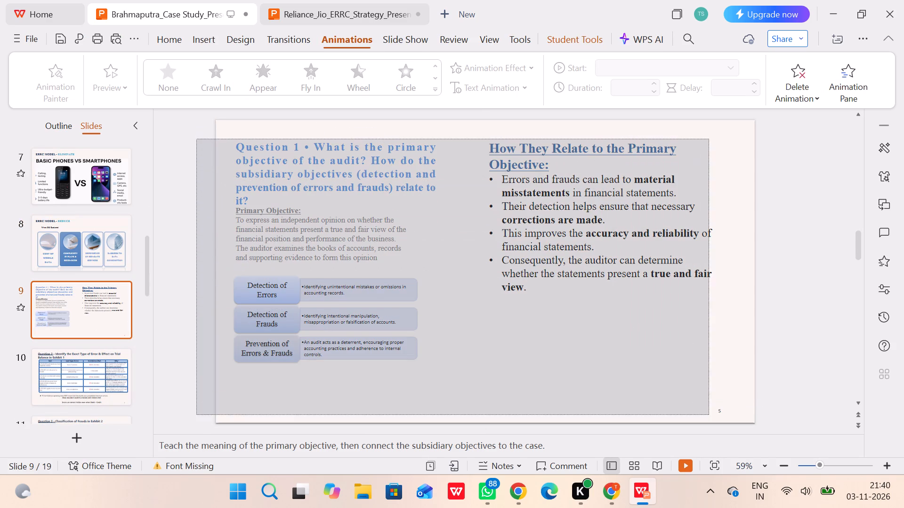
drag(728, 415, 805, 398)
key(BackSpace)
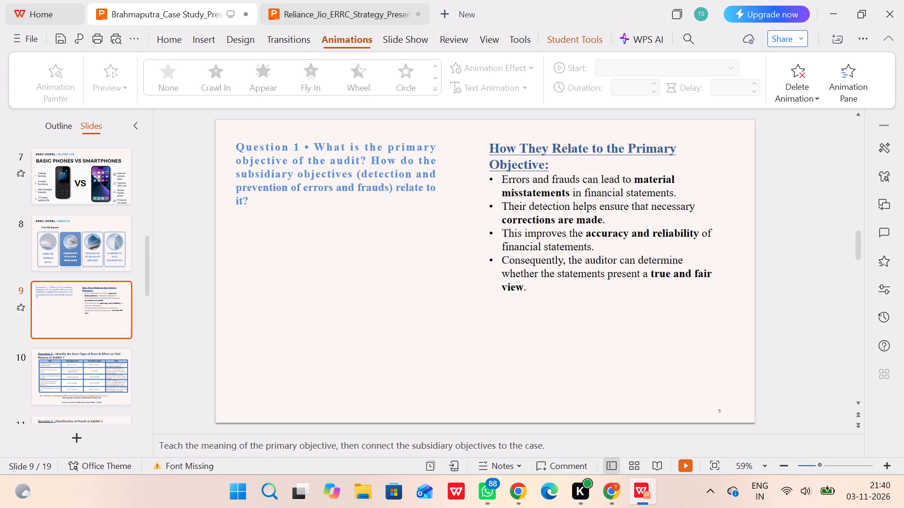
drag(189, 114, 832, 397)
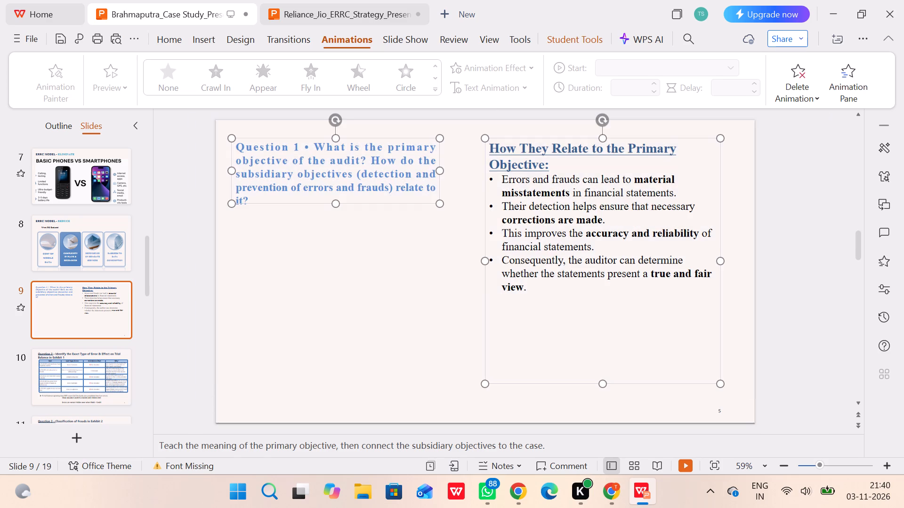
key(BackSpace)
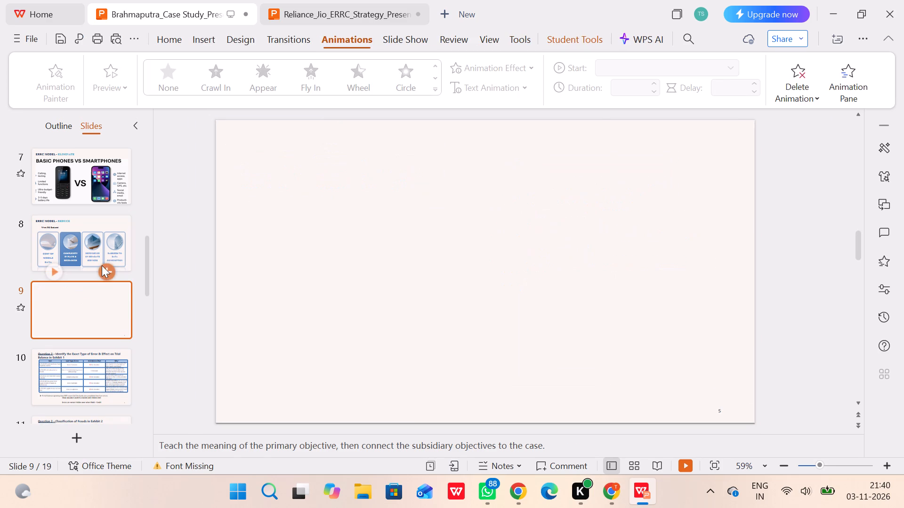
click(103, 224)
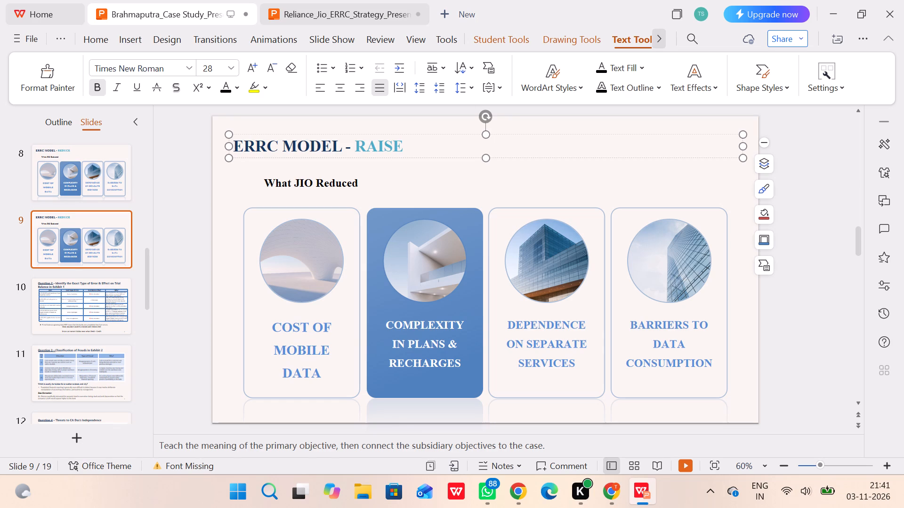
double_click(186, 170)
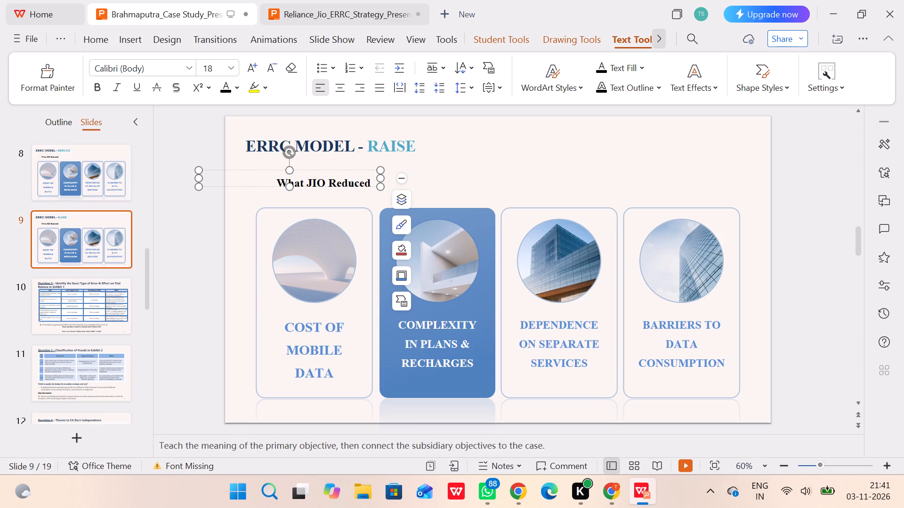
click(368, 183)
double_click(334, 180)
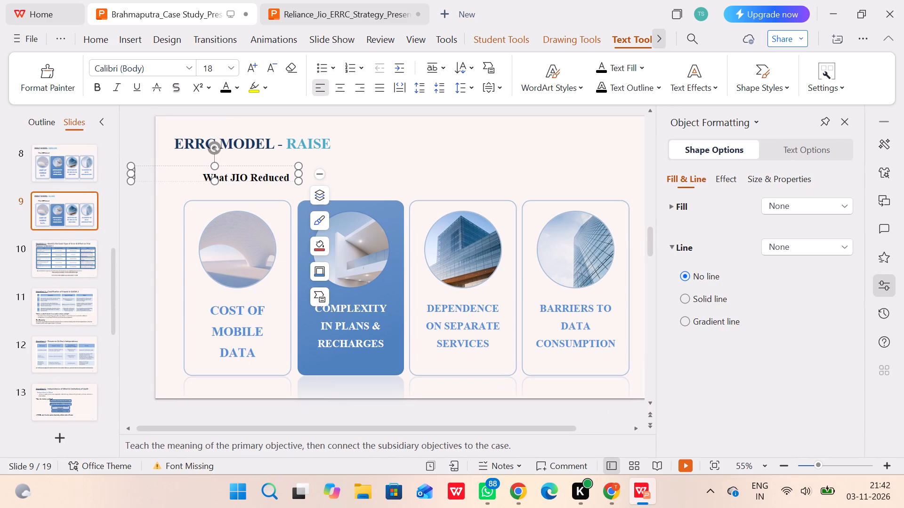
key(BackSpace)
click(842, 120)
click(194, 254)
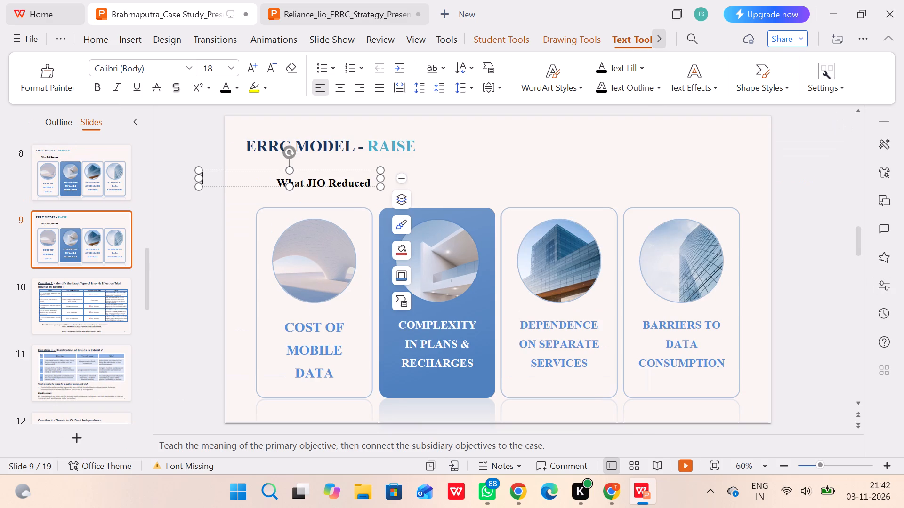
click(357, 187)
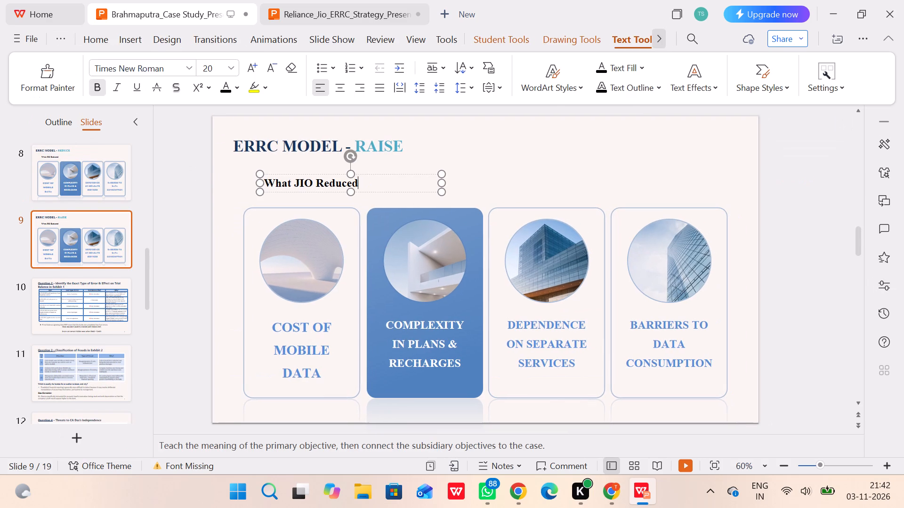
key(BackSpace)
key(BackSpace)
key(BackSpace)
key(BackSpace)
key(BackSpace)
key(BackSpace)
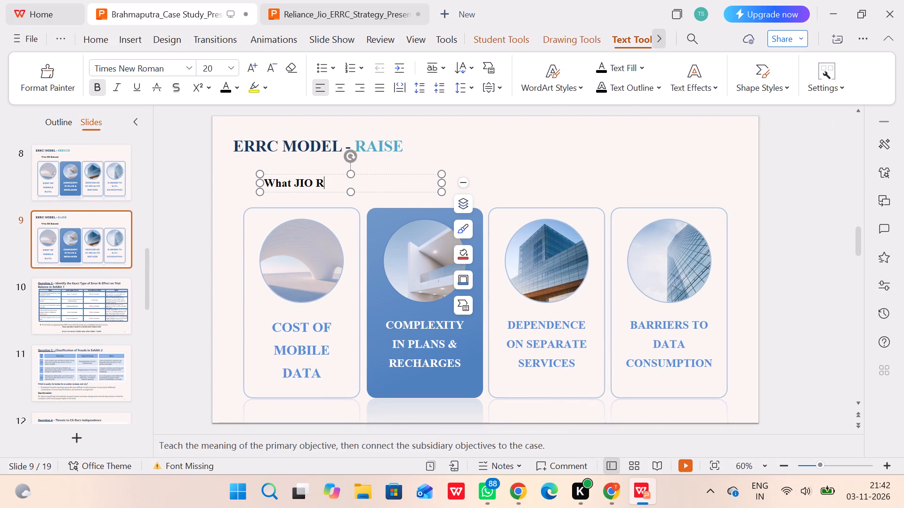
text(AISE)
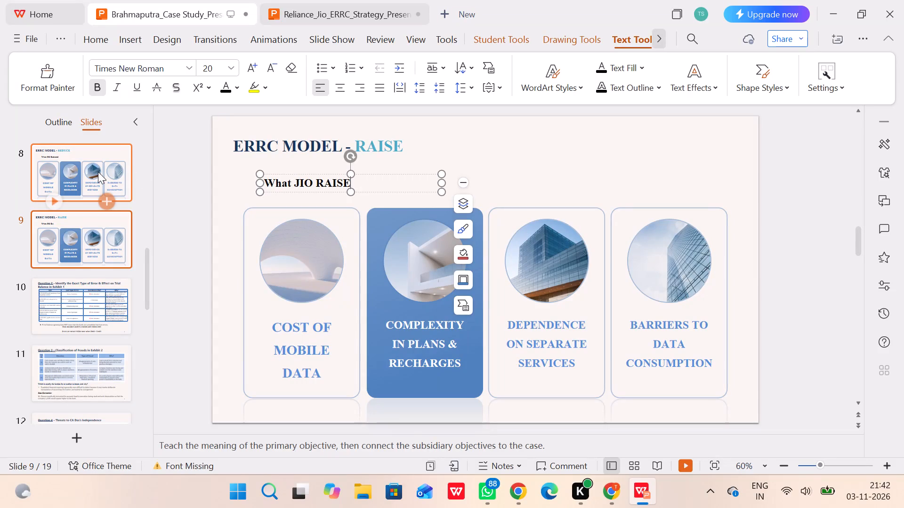
key(BackSpace)
key(BackSpace)
key(BackSpace)
key(BackSpace)
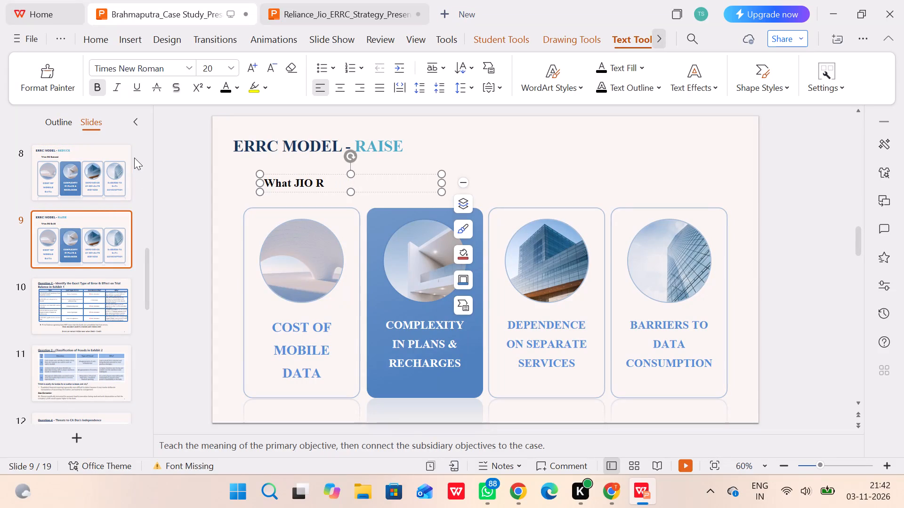
text(aise)
Save the presentation.
click(67, 38)
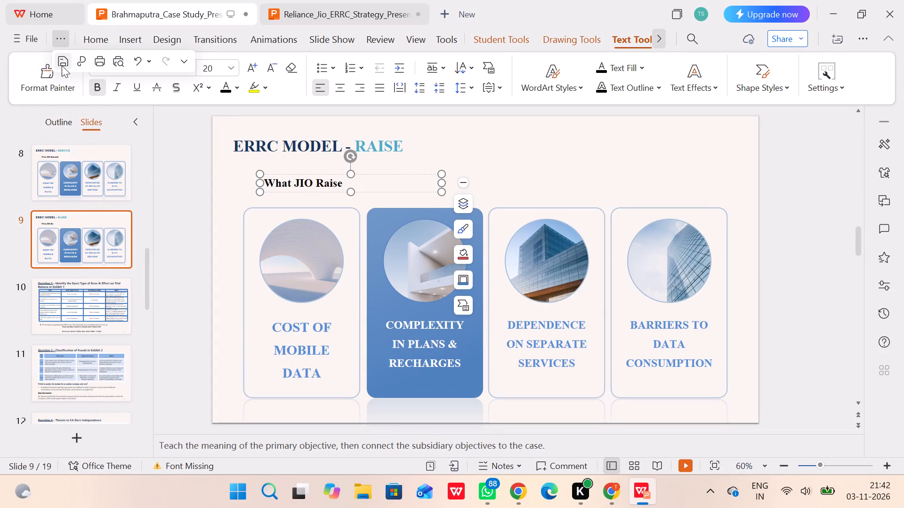
click(62, 65)
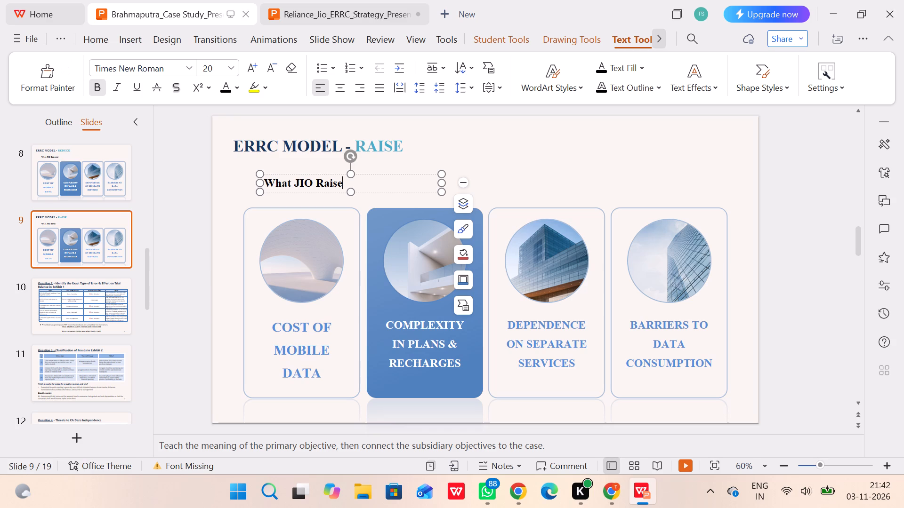
click(196, 140)
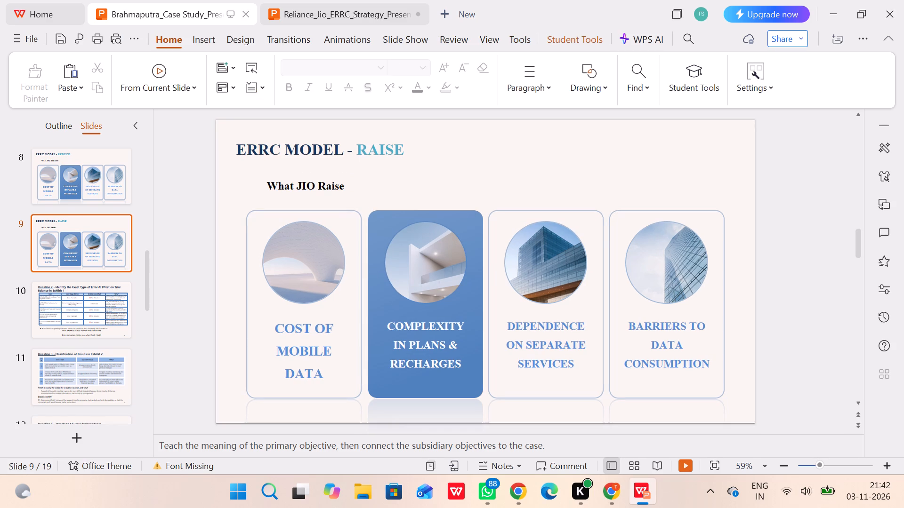
Review the subheading wording on the REDUCE slide 8 and ELIMINATE slide 6, and return to the RAISE slide 9.
click(94, 174)
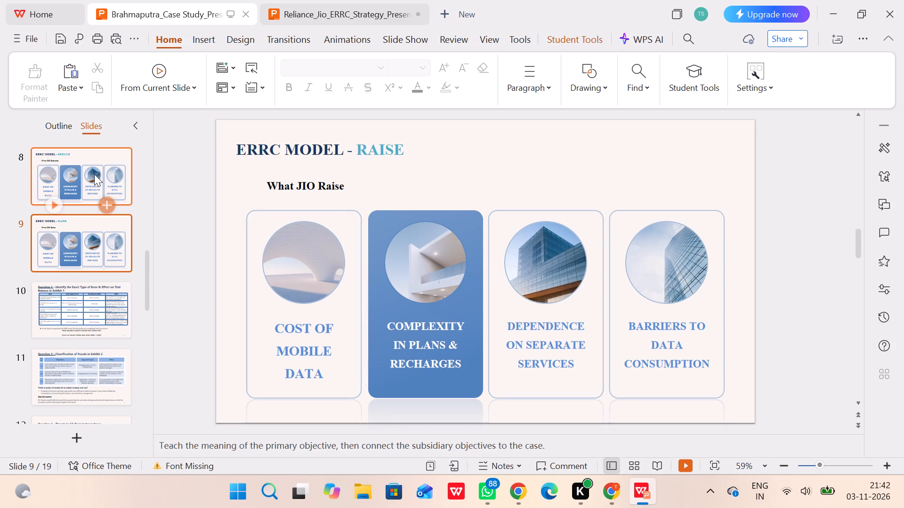
scroll(101, 160, up, 3)
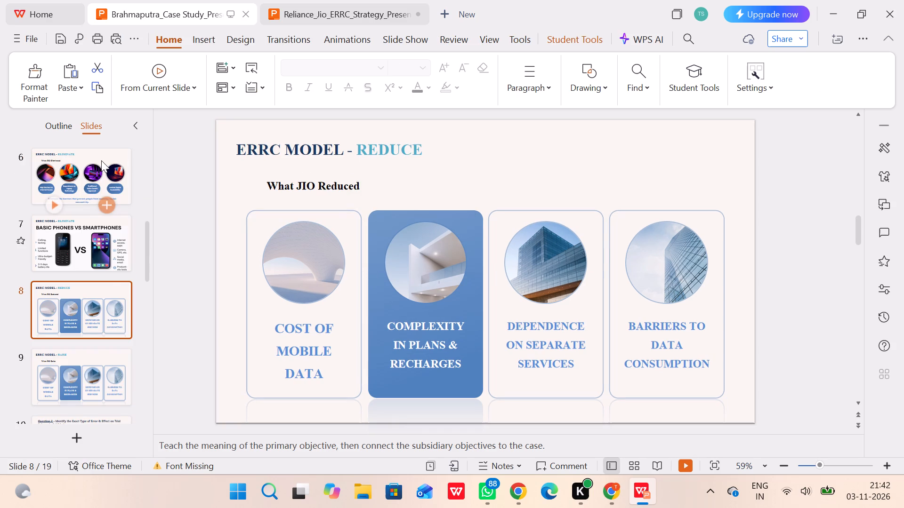
click(99, 179)
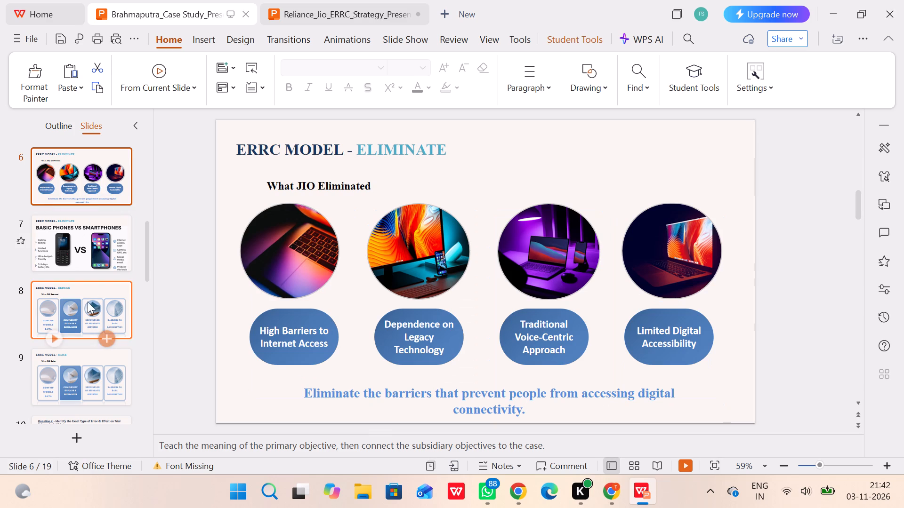
click(74, 375)
scroll(96, 294, down, 1)
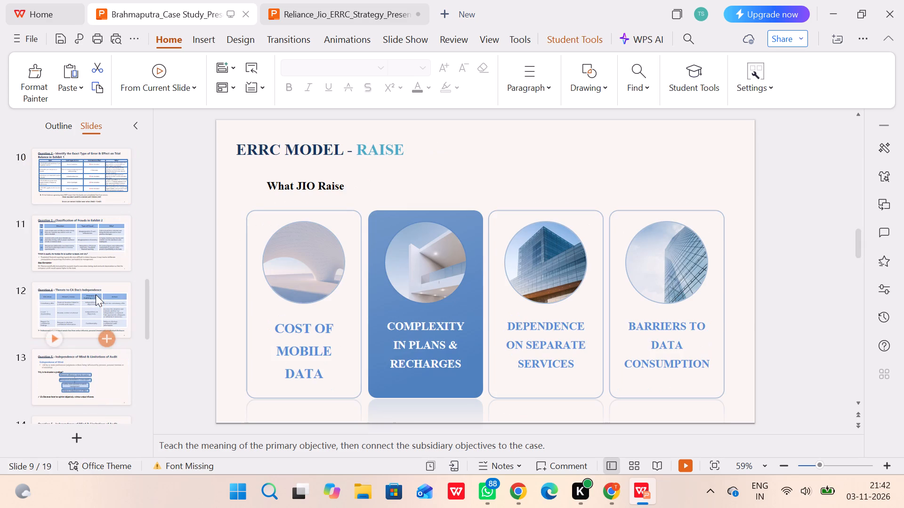
scroll(87, 222, up, 1)
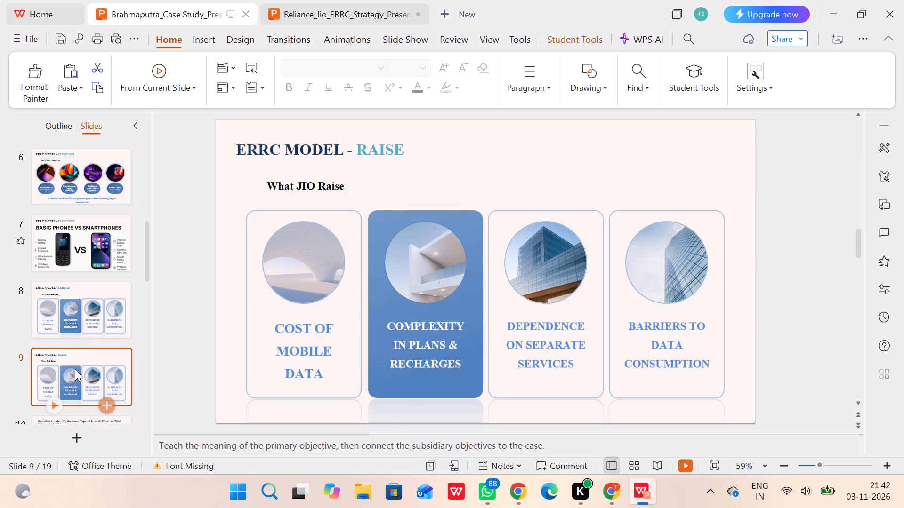
click(75, 369)
scroll(75, 369, down, 1)
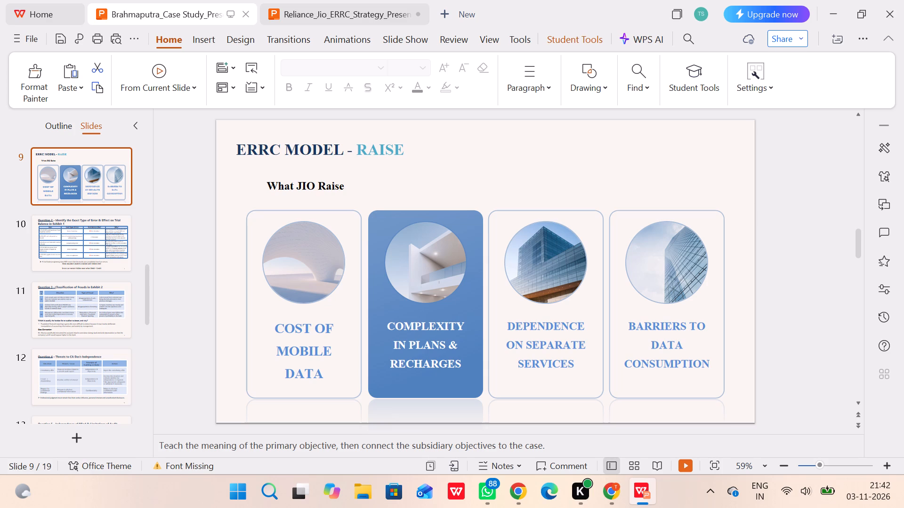
Add a d to the end of slide 9's subheading so it reads "What JIO Raised".
click(342, 190)
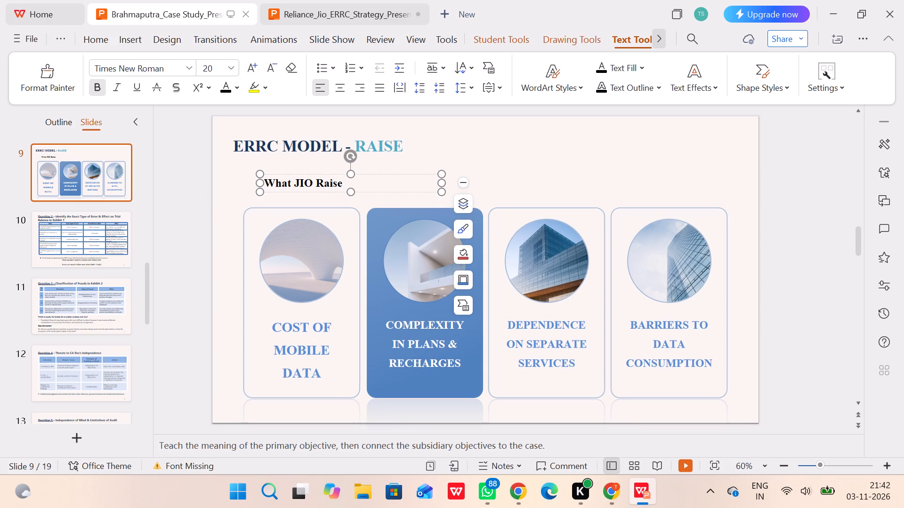
key(d)
click(215, 189)
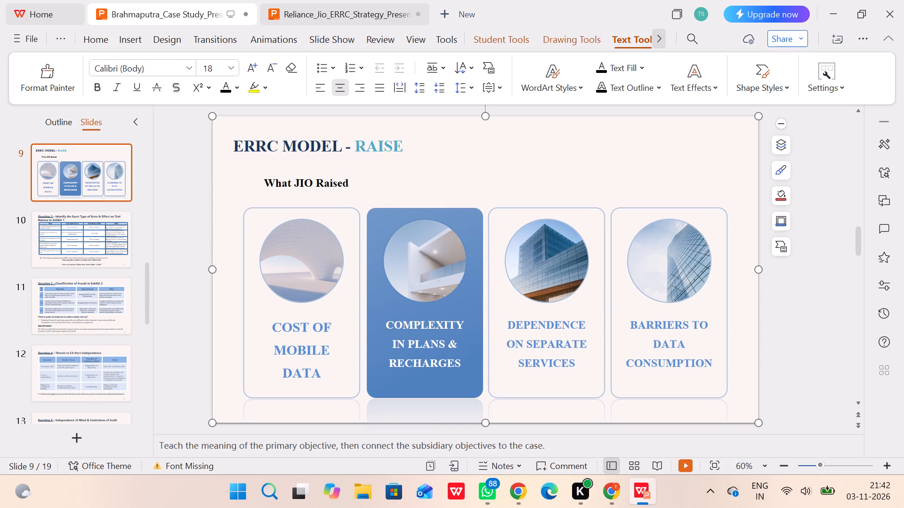
Delete the graphic with the four picture cards copied from the REDUCE slide, keeping slide 9's title and subheading.
drag(173, 199, 812, 397)
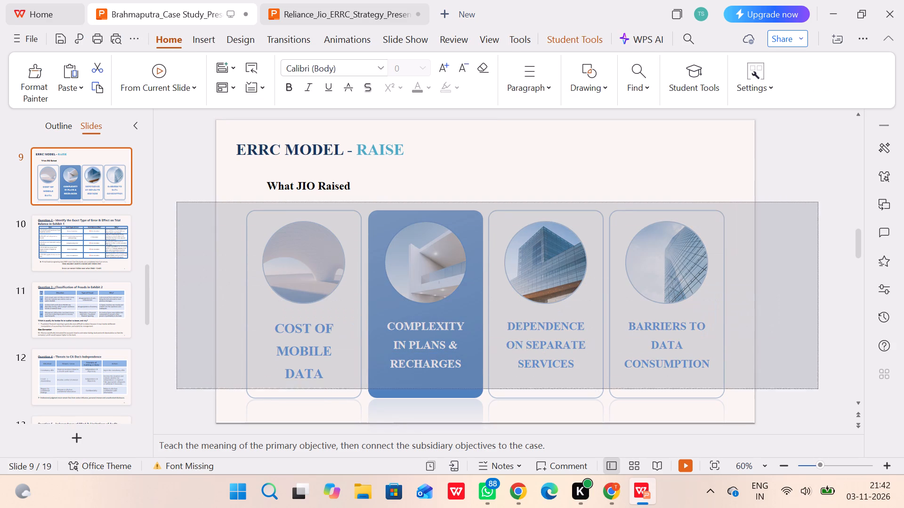
drag(812, 397, 816, 419)
key(BackSpace)
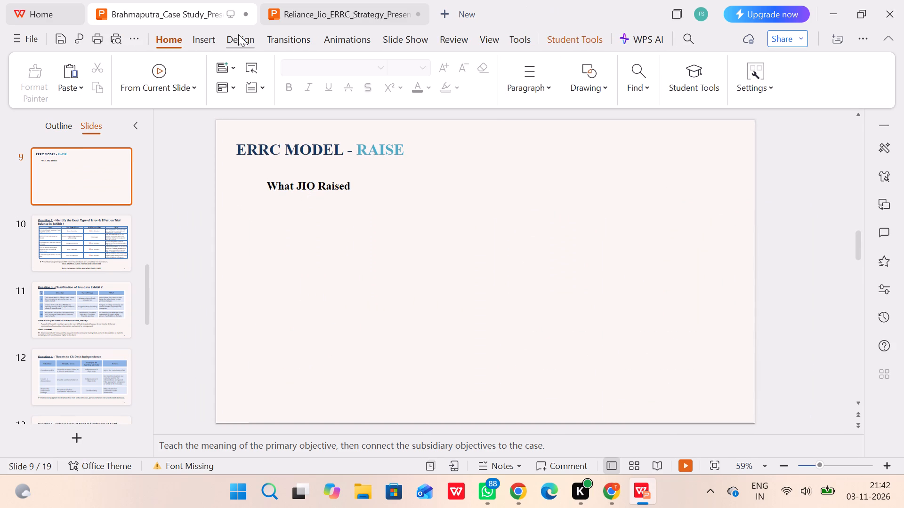
click(203, 38)
click(346, 89)
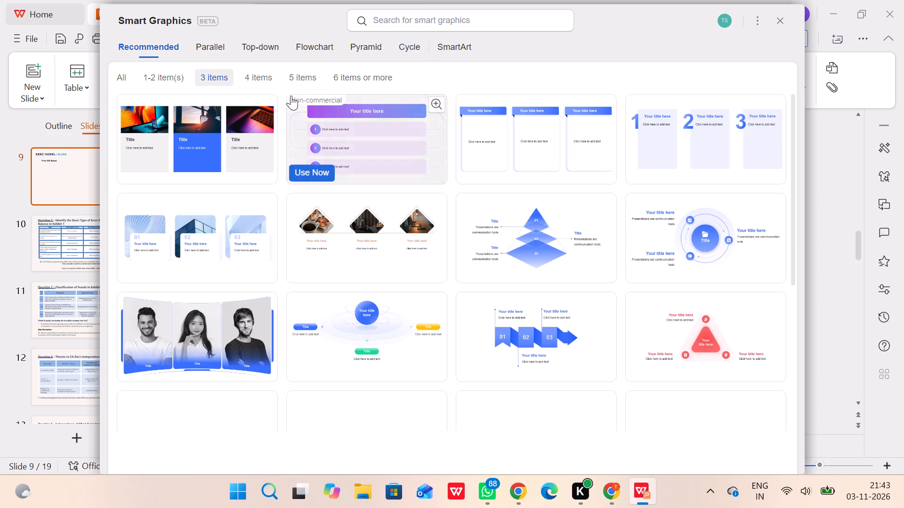
Insert the five-item smart graphic with five multicoloured overlapping circles around a central title on the RAISE slide 9.
click(297, 71)
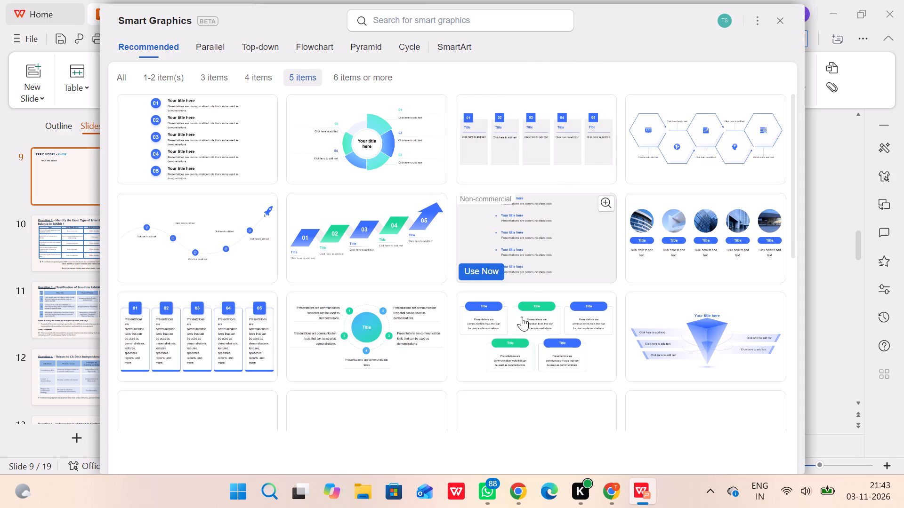
scroll(410, 267, down, 1)
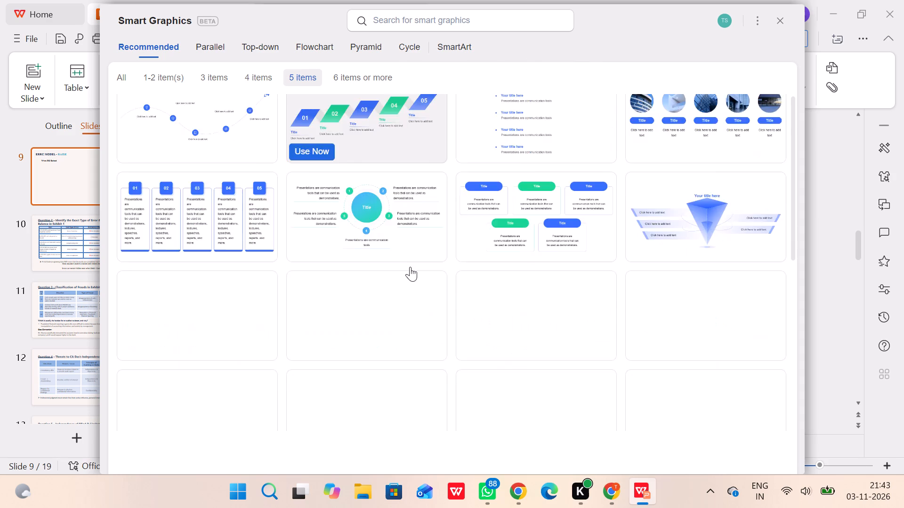
scroll(410, 267, down, 1)
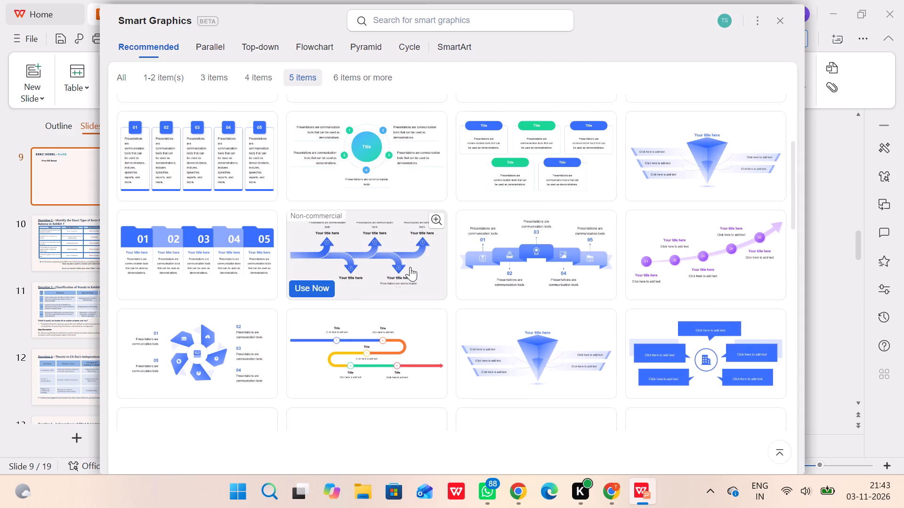
scroll(408, 305, down, 1)
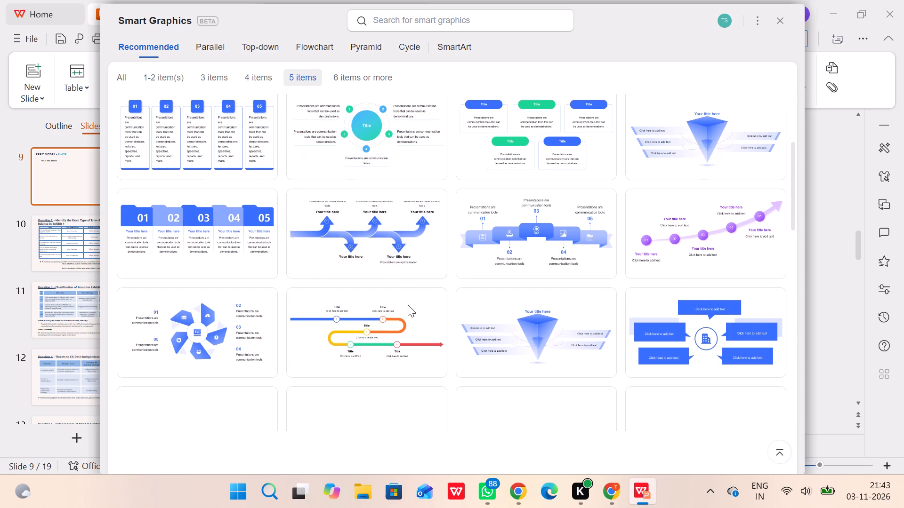
scroll(408, 305, down, 3)
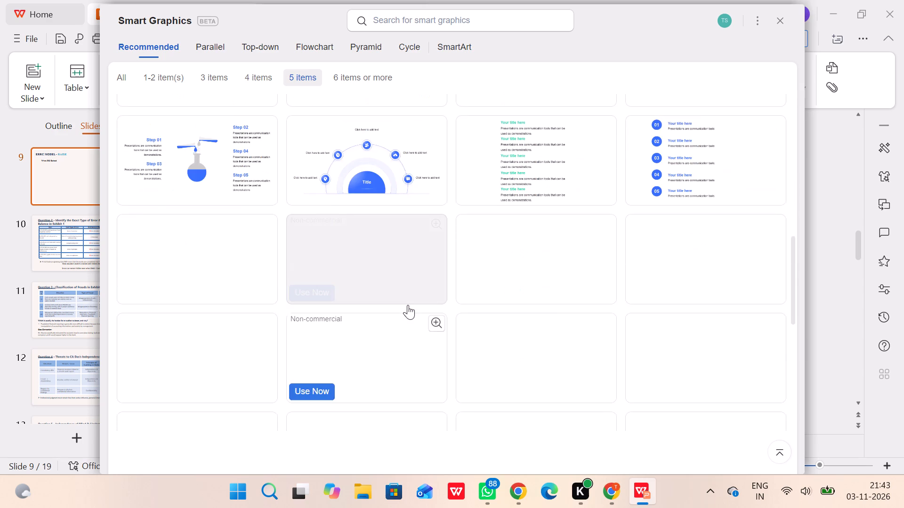
scroll(408, 305, down, 2)
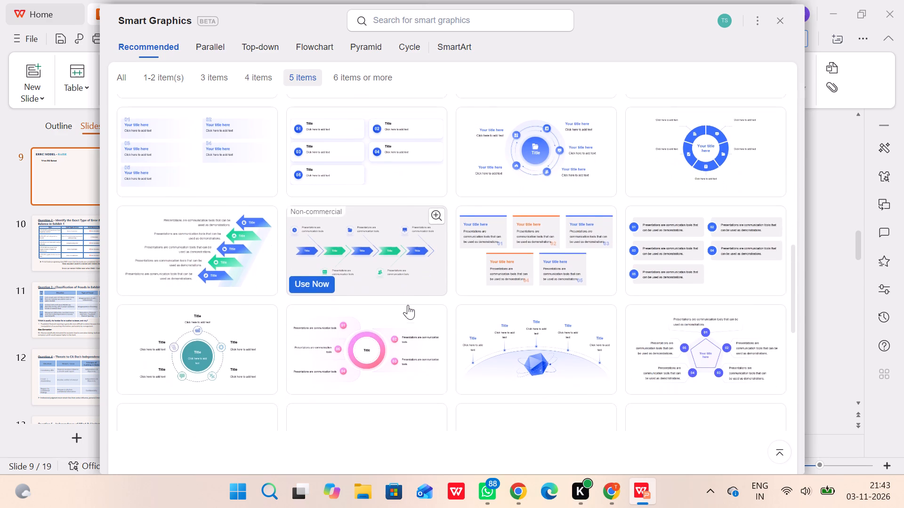
scroll(408, 305, down, 3)
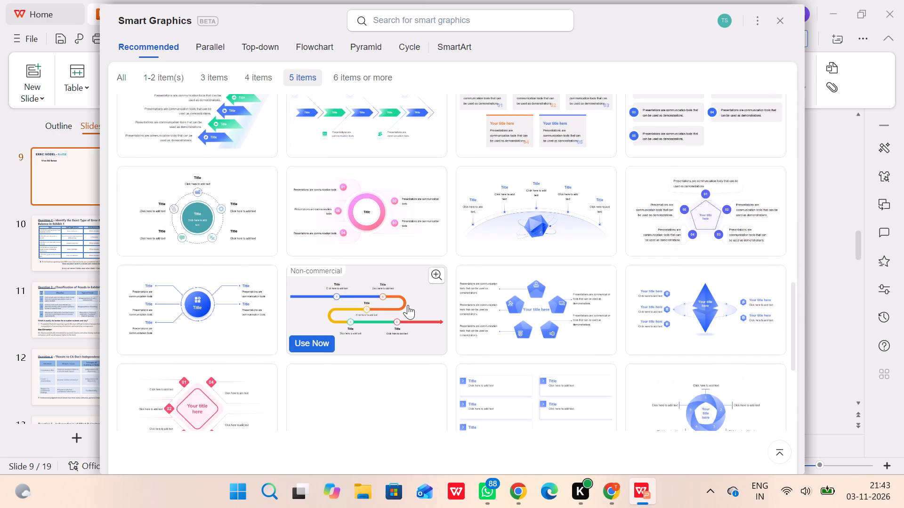
scroll(408, 305, down, 3)
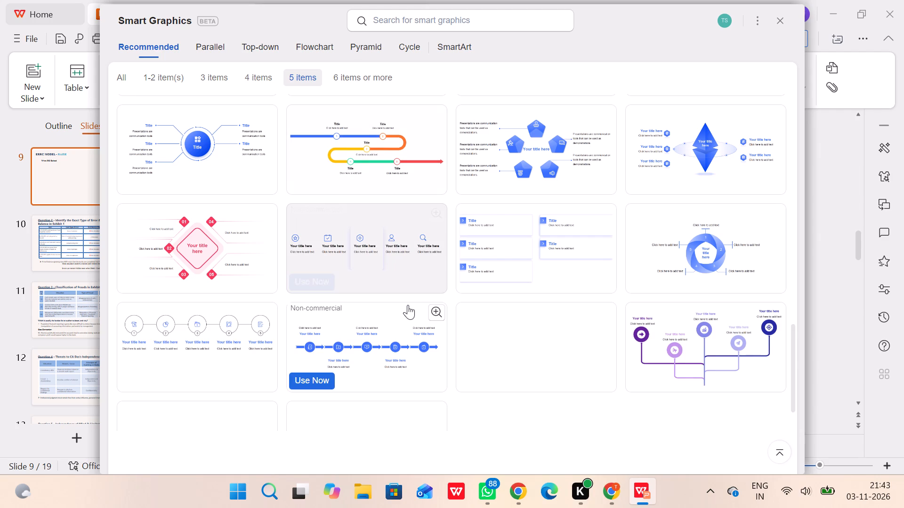
scroll(408, 305, right, 1)
scroll(408, 305, down, 1)
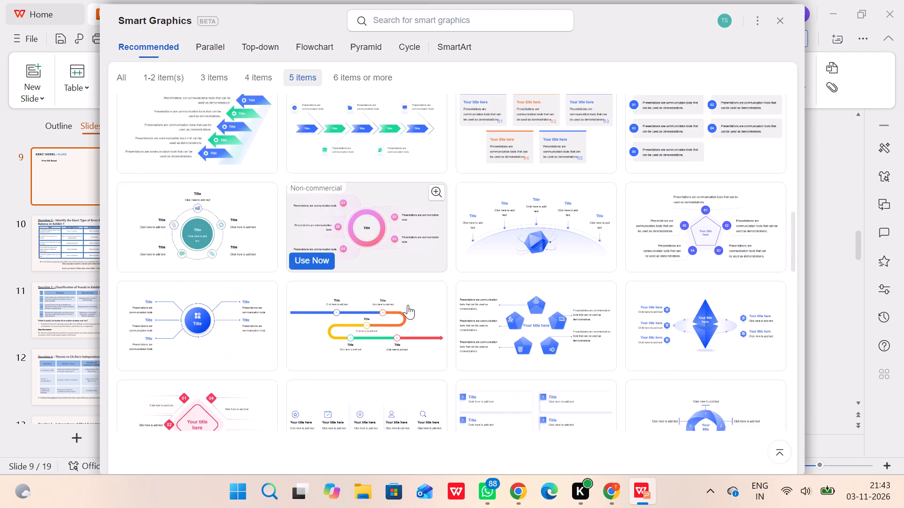
scroll(408, 305, down, 3)
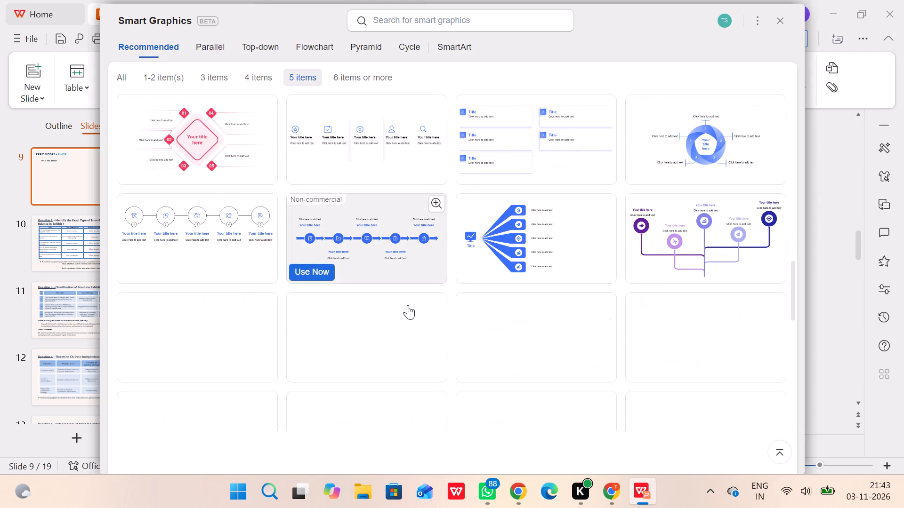
scroll(408, 305, down, 1)
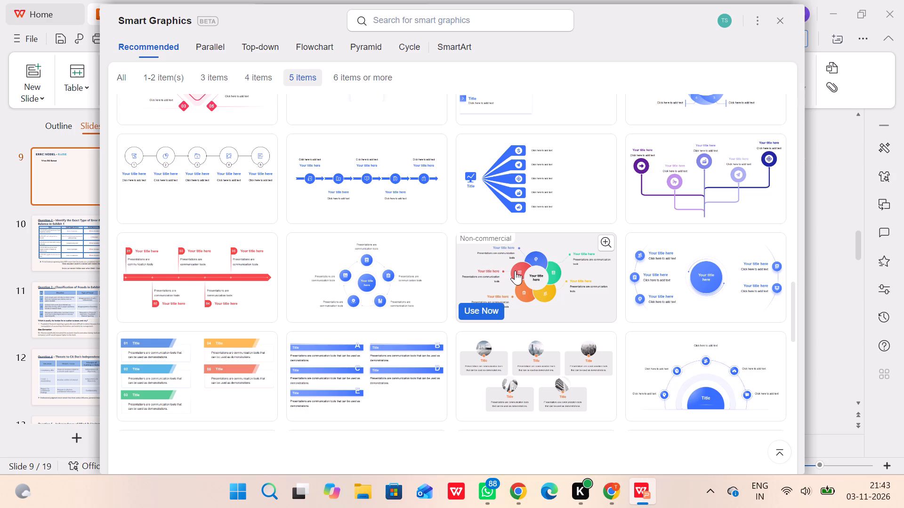
scroll(515, 270, down, 2)
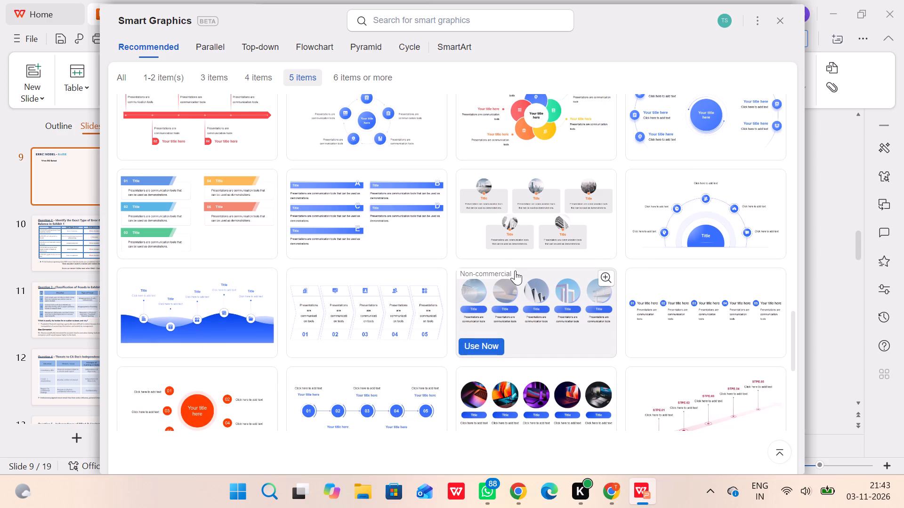
scroll(515, 270, up, 2)
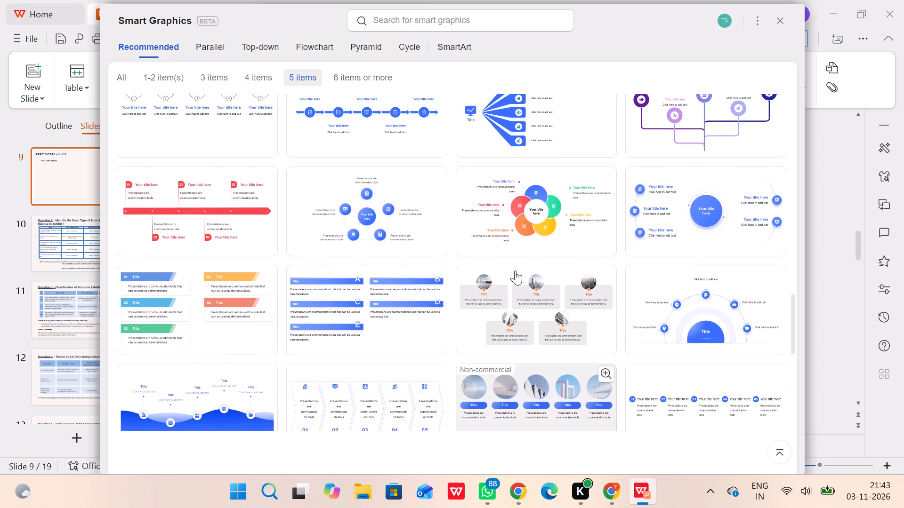
scroll(515, 270, up, 1)
click(551, 237)
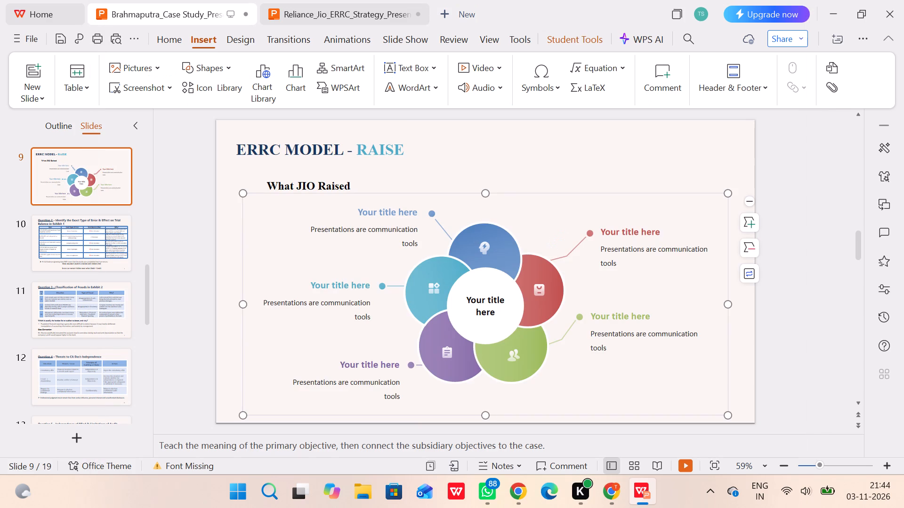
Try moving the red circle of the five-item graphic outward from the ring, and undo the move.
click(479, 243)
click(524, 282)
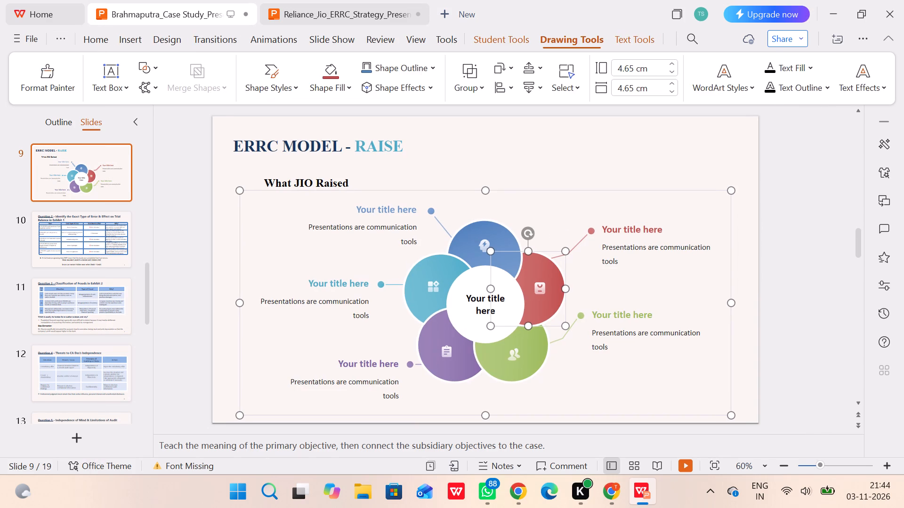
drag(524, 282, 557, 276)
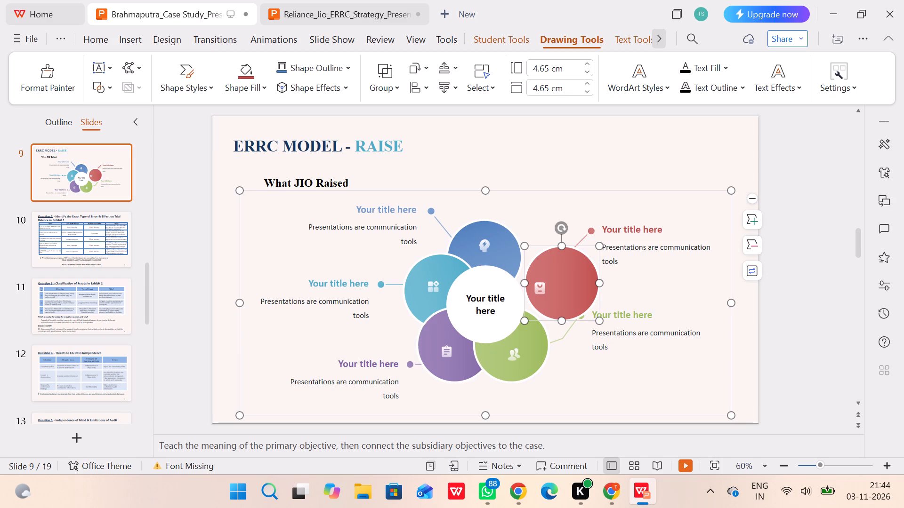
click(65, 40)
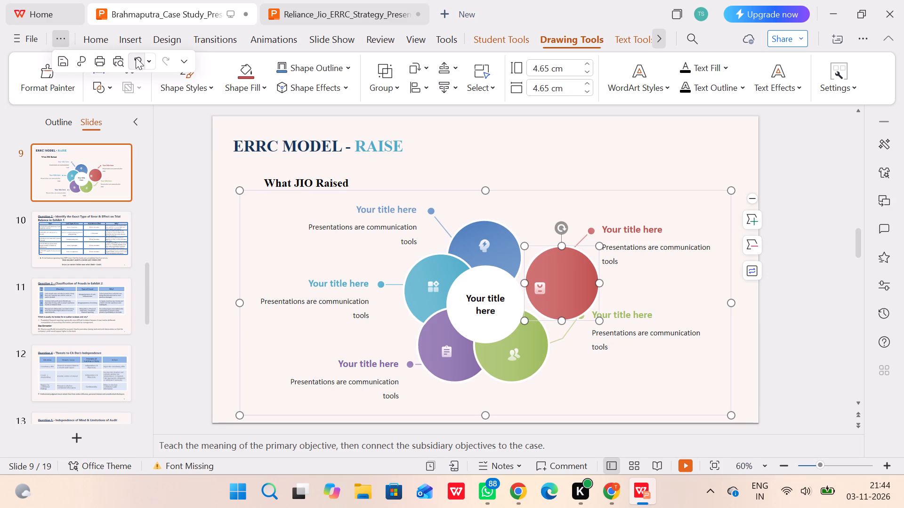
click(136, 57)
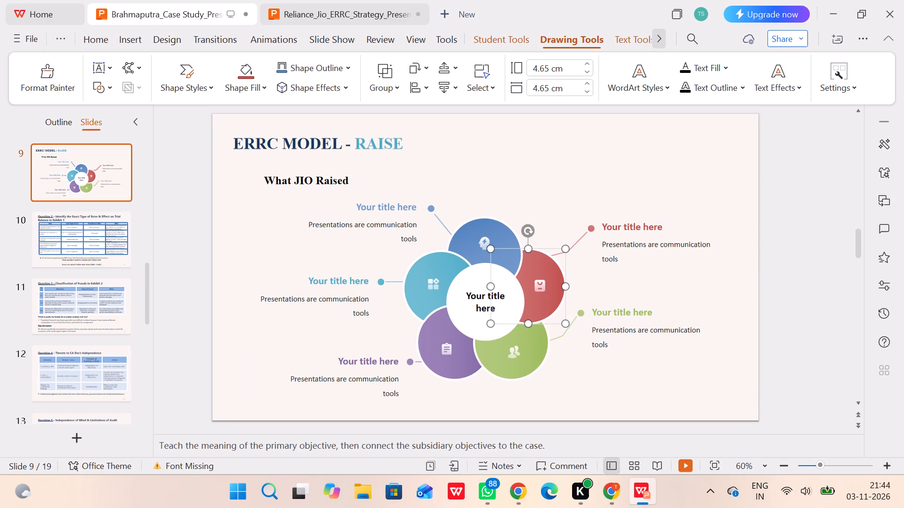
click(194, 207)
click(403, 210)
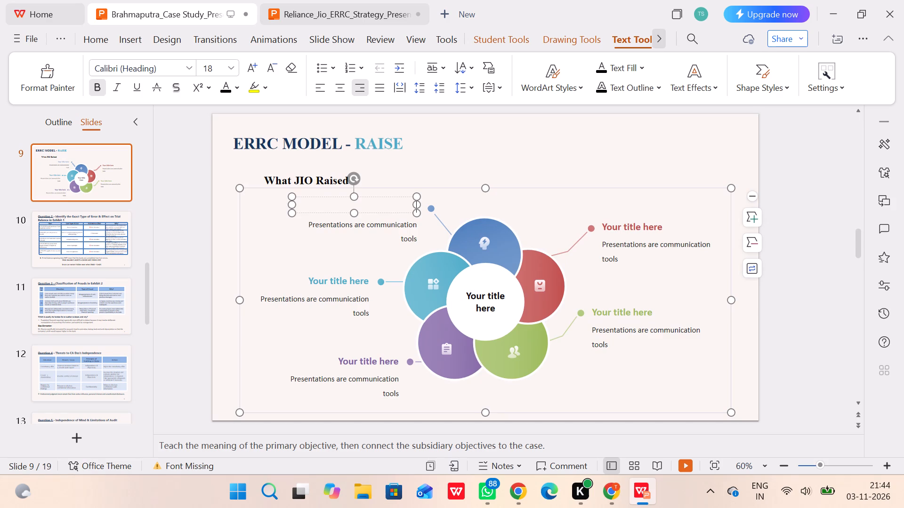
click(616, 507)
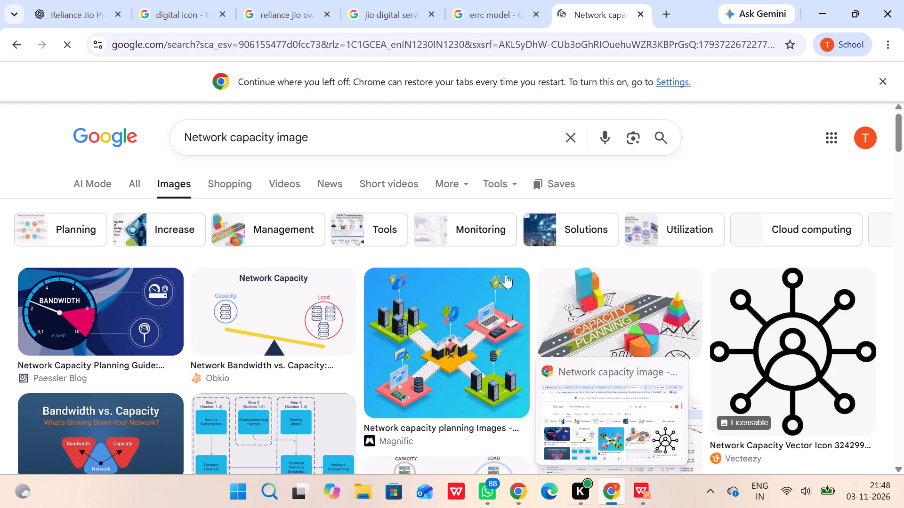
Review the key factors raised and the business impact in the ChatGPT notes.
click(56, 3)
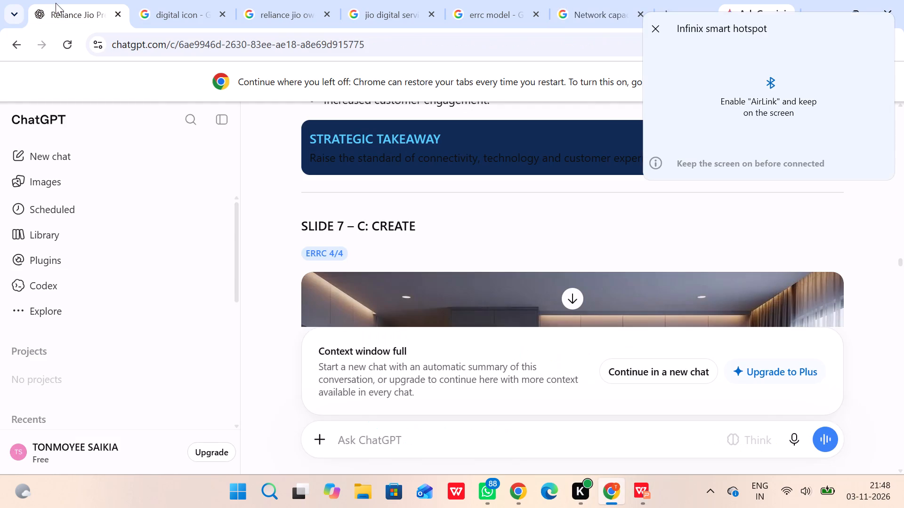
click(605, 12)
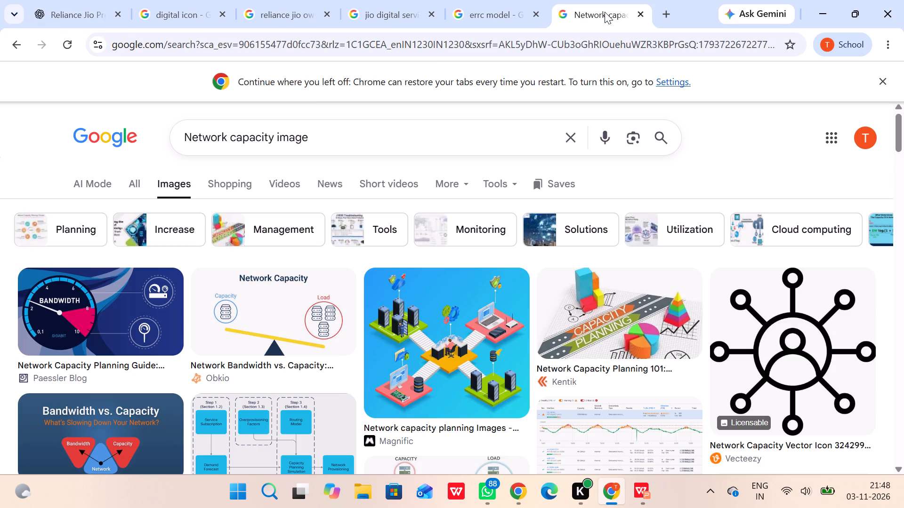
click(60, 0)
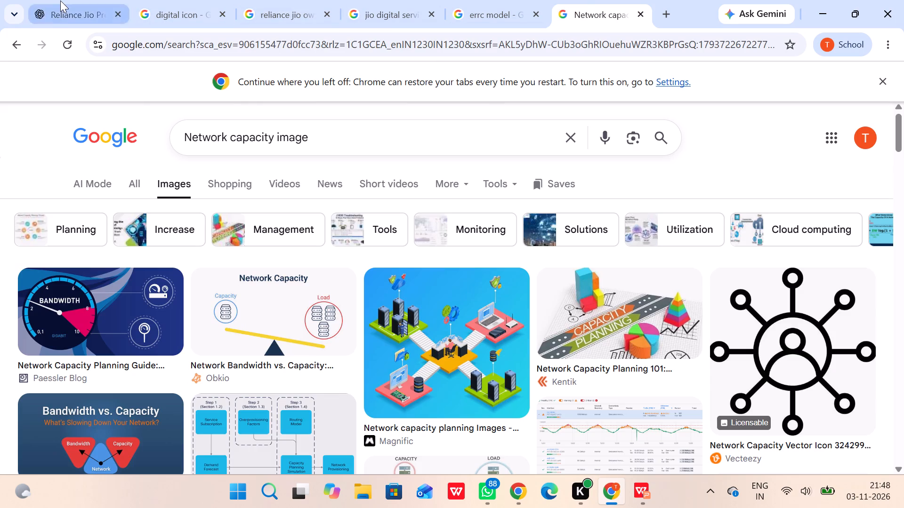
scroll(461, 215, up, 2)
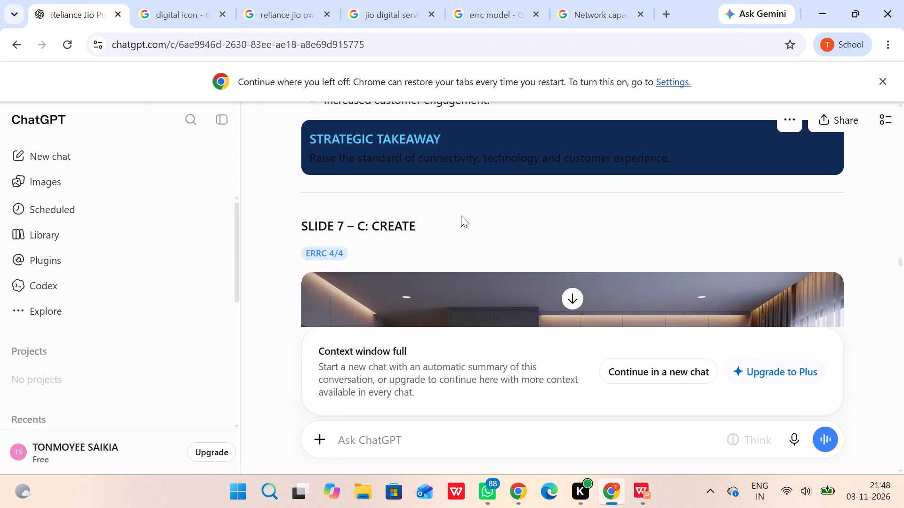
scroll(461, 215, up, 2)
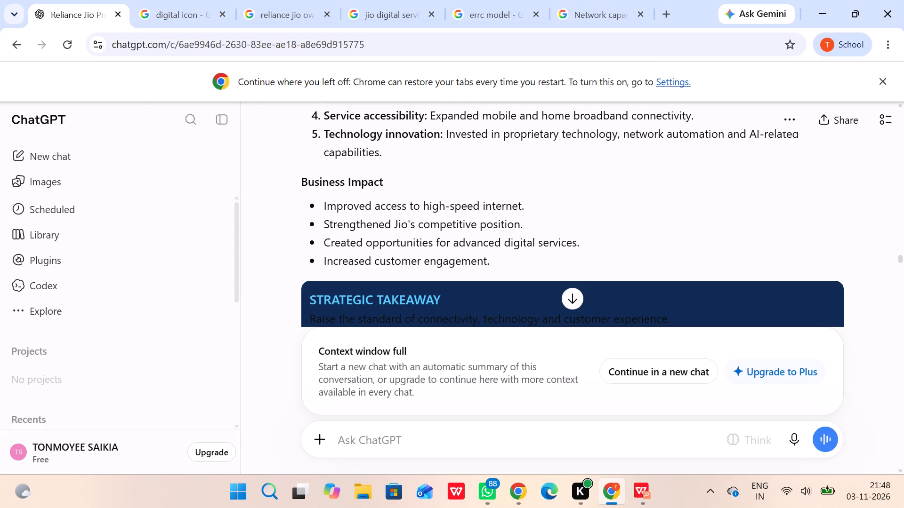
scroll(461, 215, up, 1)
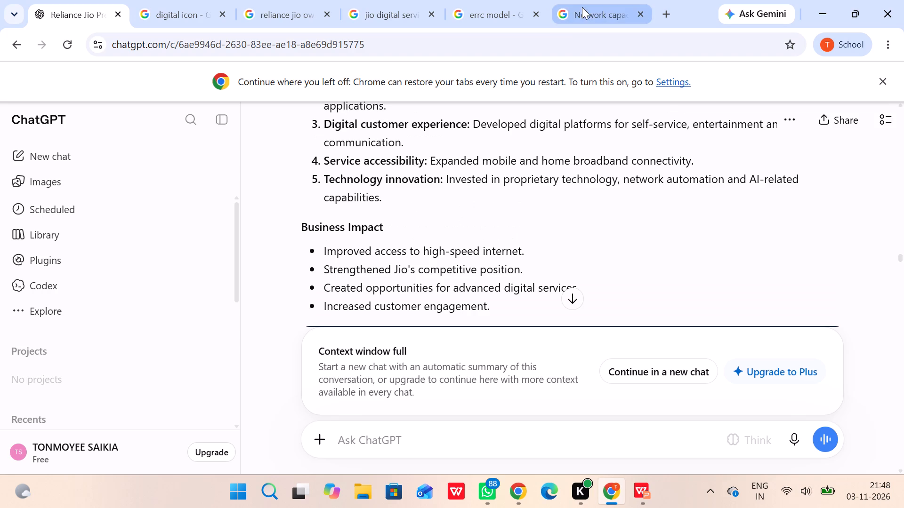
Switch to WPS and save the case study presentation.
click(644, 479)
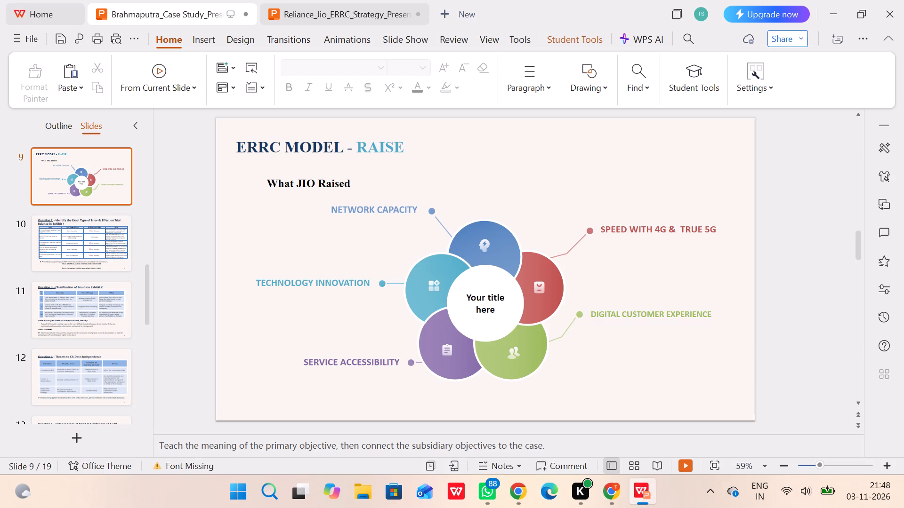
click(61, 38)
Recheck the Raise slide's key factors in the ChatGPT conversation in Chrome.
click(598, 496)
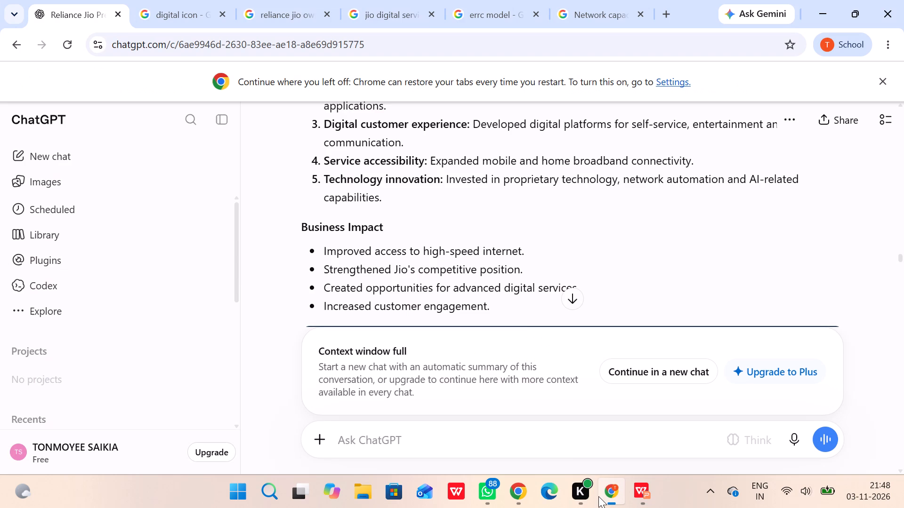
scroll(534, 276, up, 1)
scroll(509, 226, up, 1)
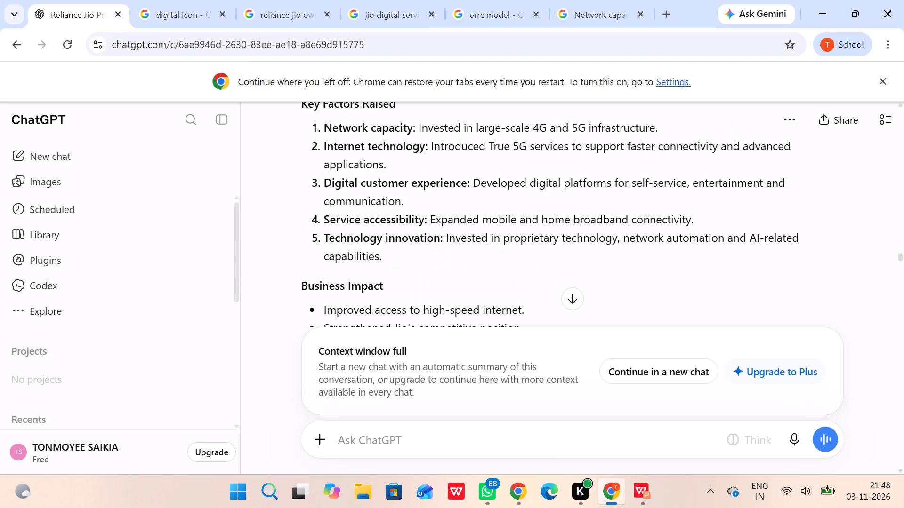
scroll(509, 226, up, 1)
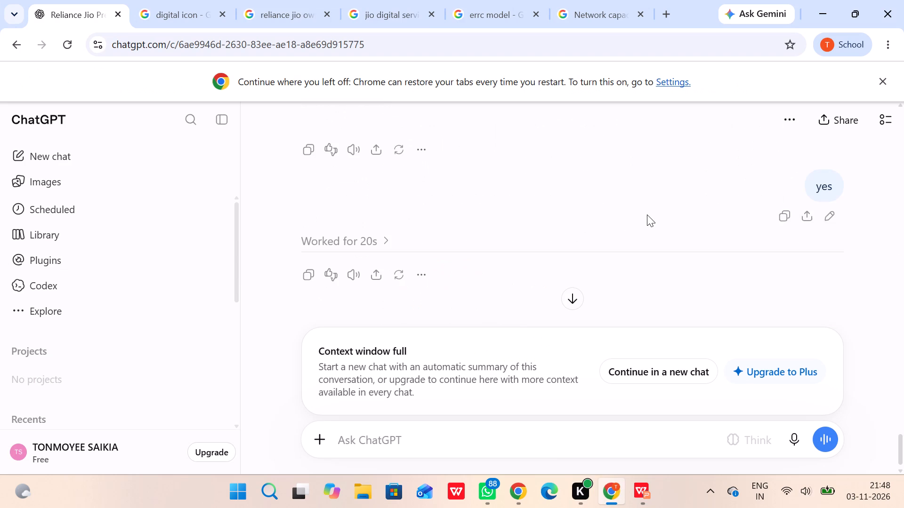
scroll(619, 220, down, 3)
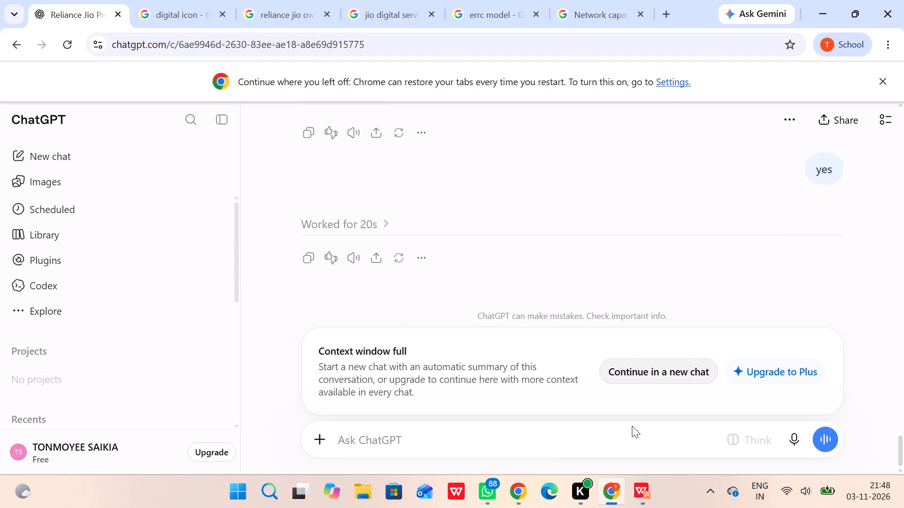
Browse the "Network capacity image" results in Google Images for a picture suited to the Network Capacity circle.
click(624, 19)
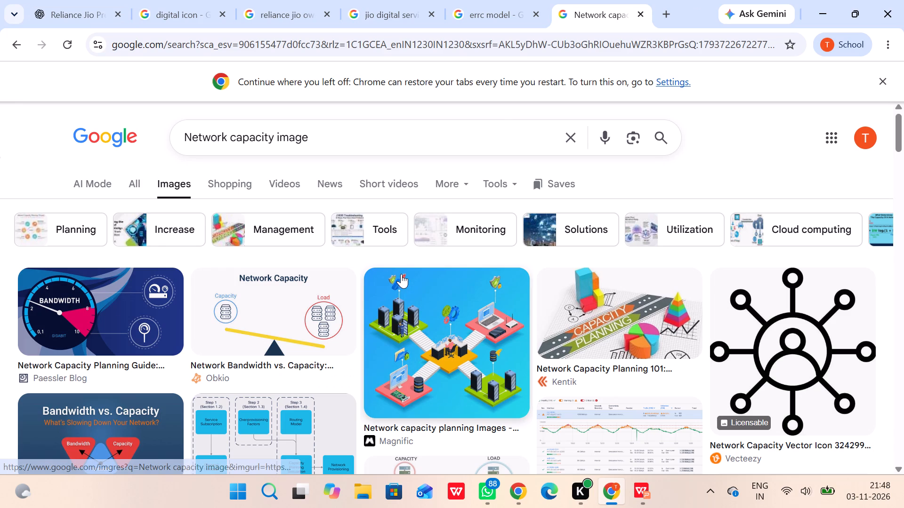
scroll(401, 274, down, 3)
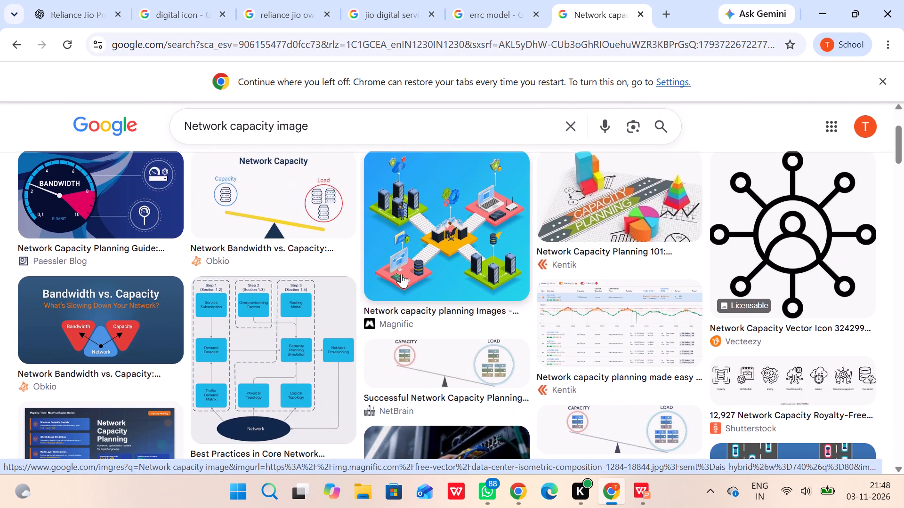
scroll(401, 274, down, 2)
scroll(401, 274, up, 1)
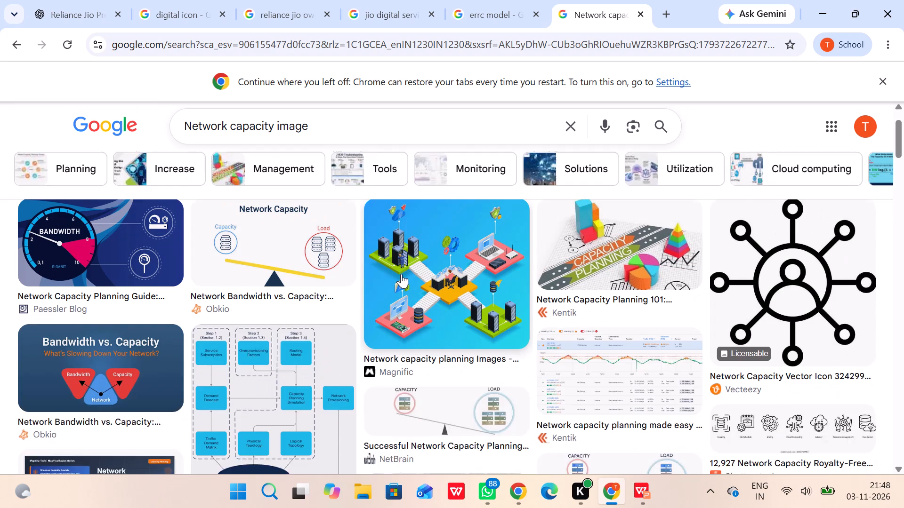
scroll(401, 274, up, 1)
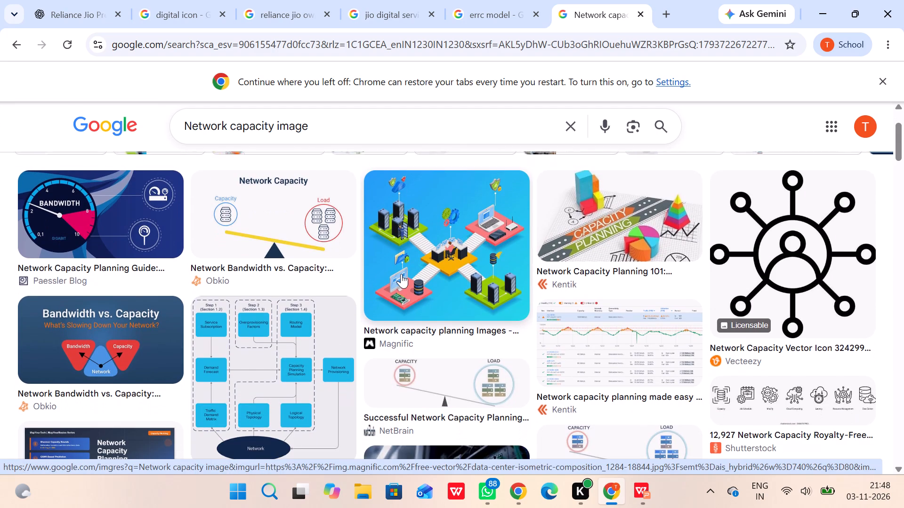
scroll(401, 274, down, 4)
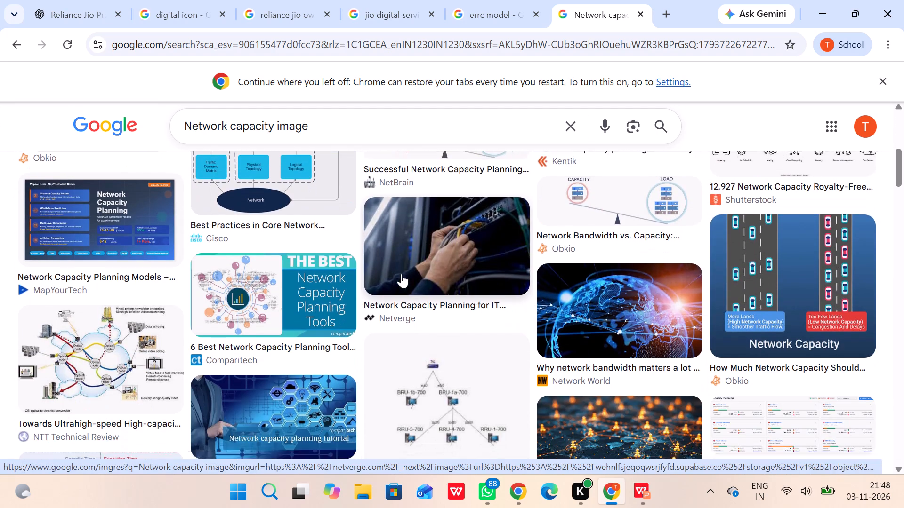
scroll(401, 274, down, 3)
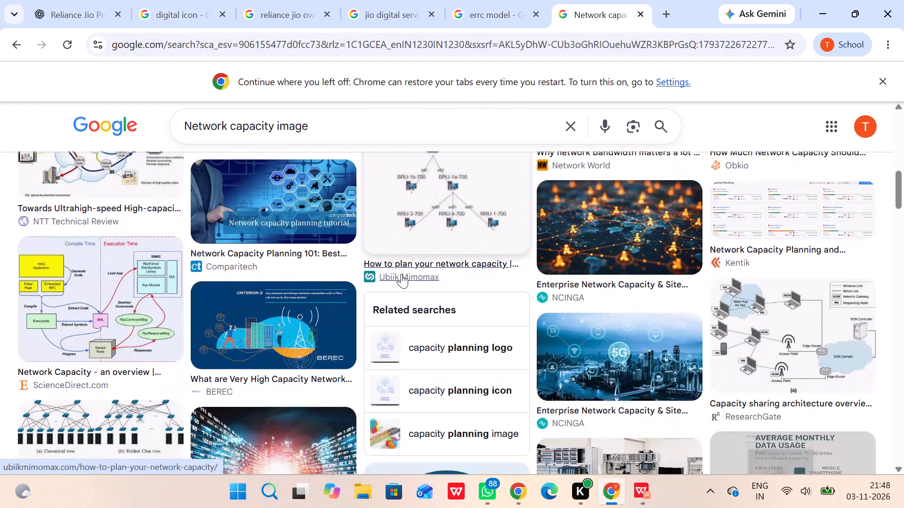
scroll(401, 274, down, 1)
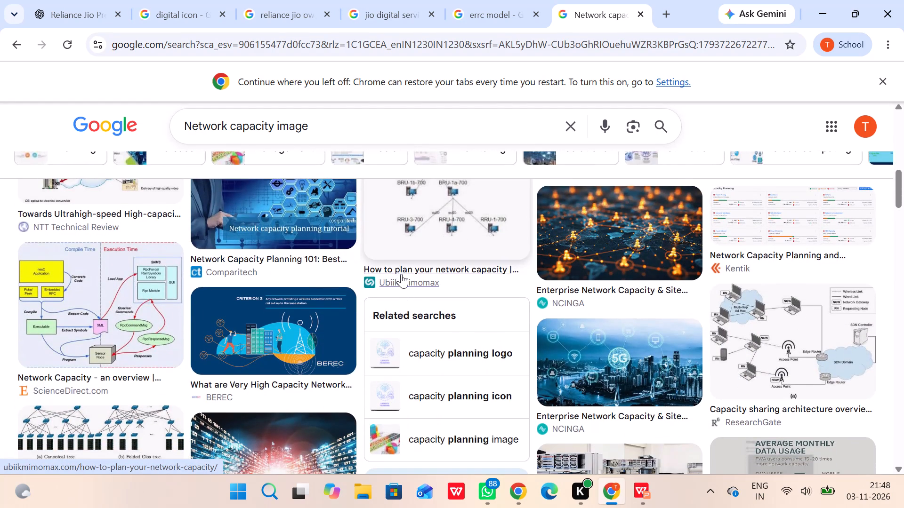
scroll(401, 274, down, 3)
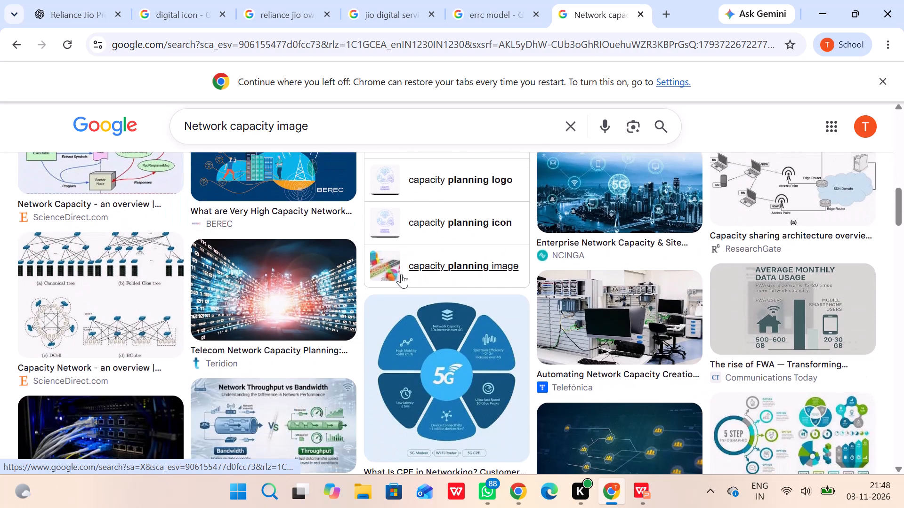
scroll(401, 274, down, 1)
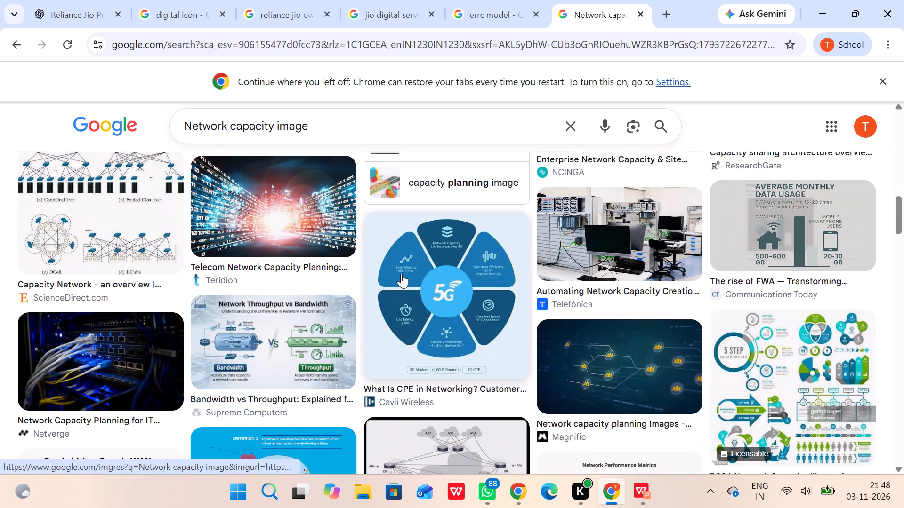
scroll(401, 274, down, 1)
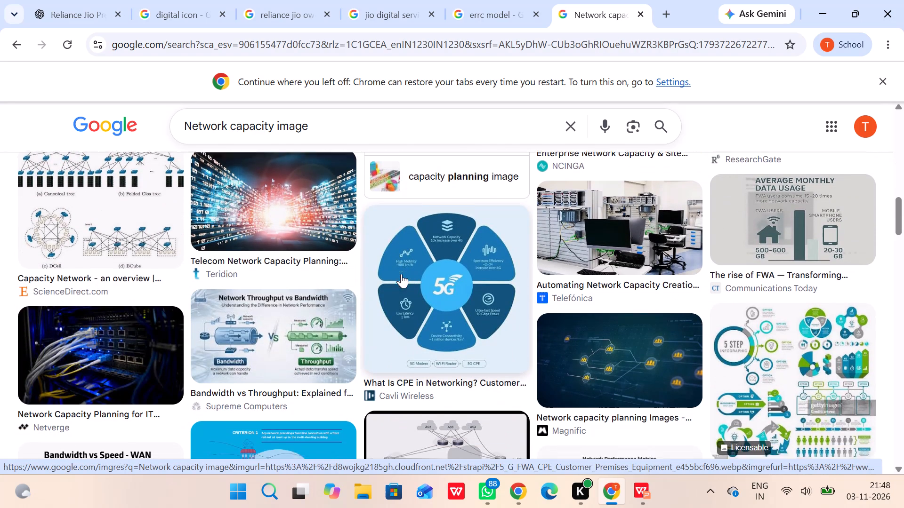
scroll(401, 274, down, 2)
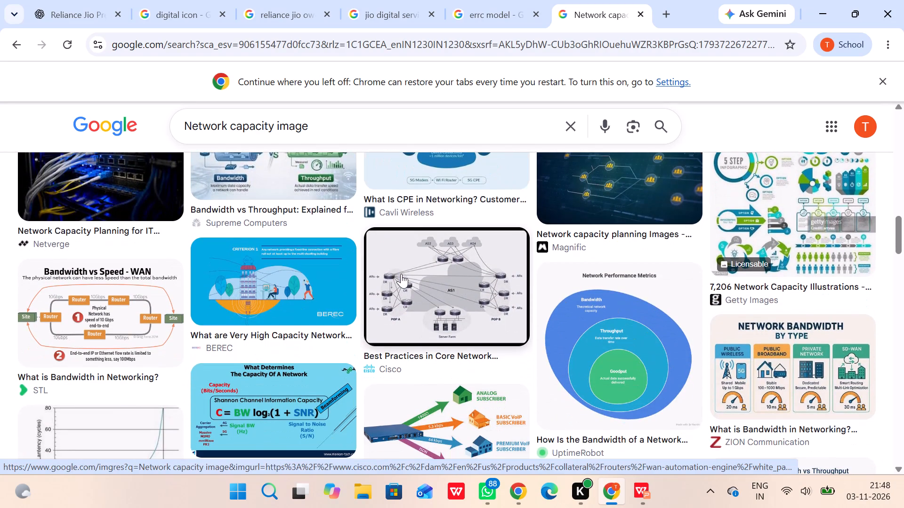
scroll(401, 274, down, 3)
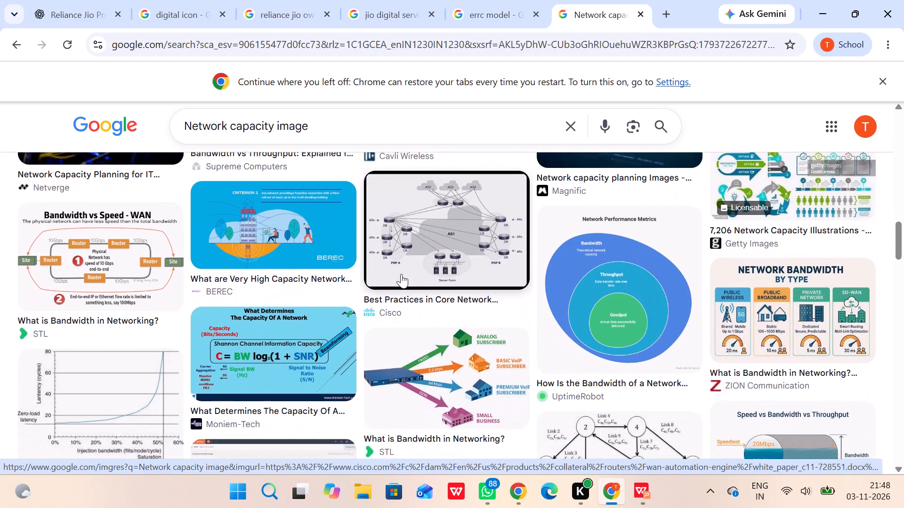
scroll(401, 274, down, 2)
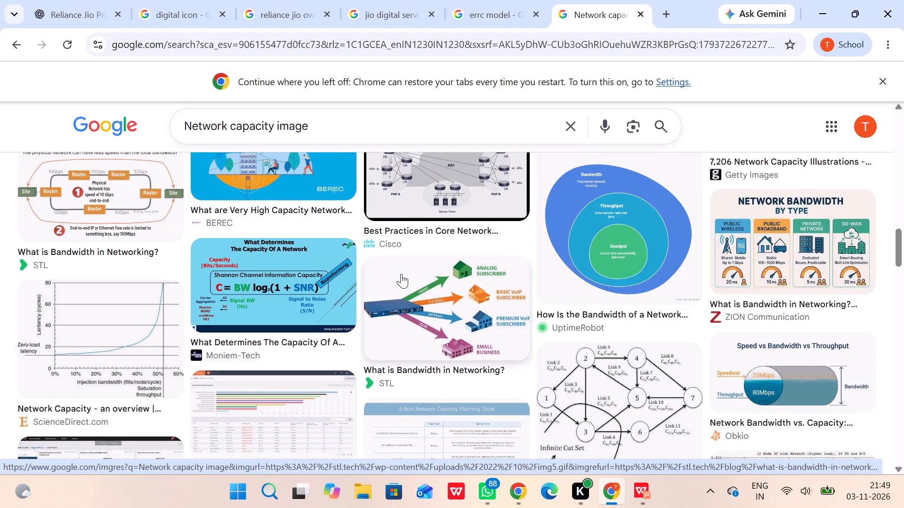
scroll(543, 300, down, 2)
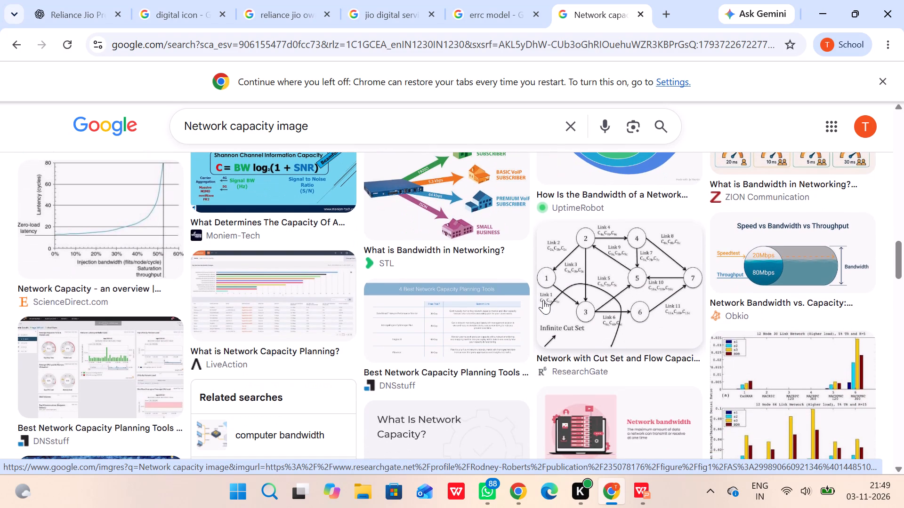
scroll(543, 300, down, 3)
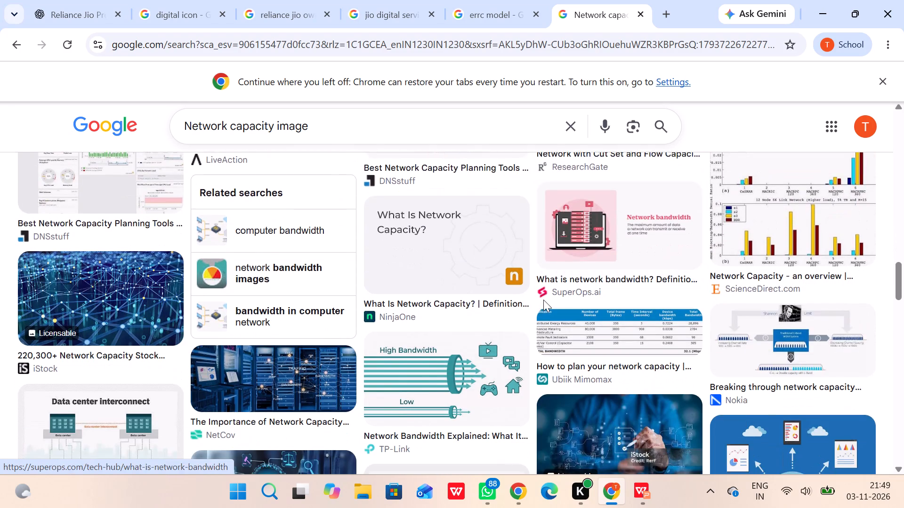
scroll(543, 300, down, 1)
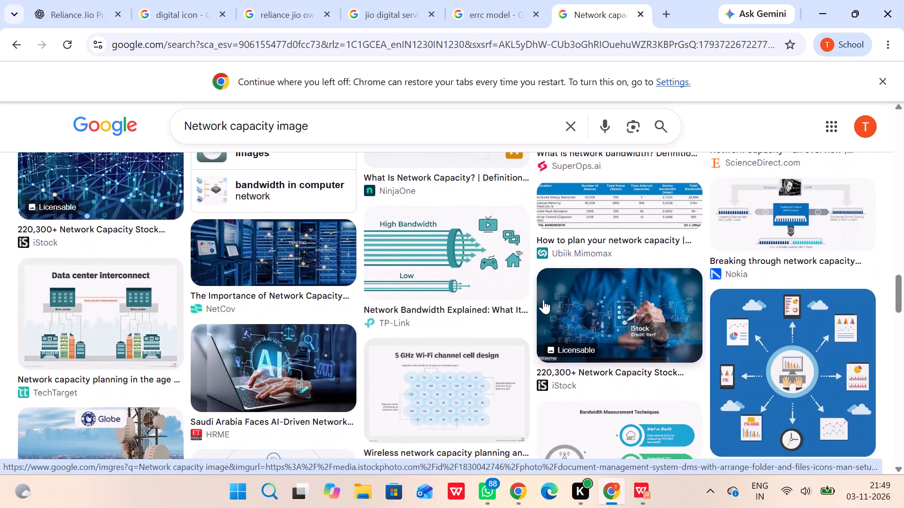
scroll(543, 300, down, 3)
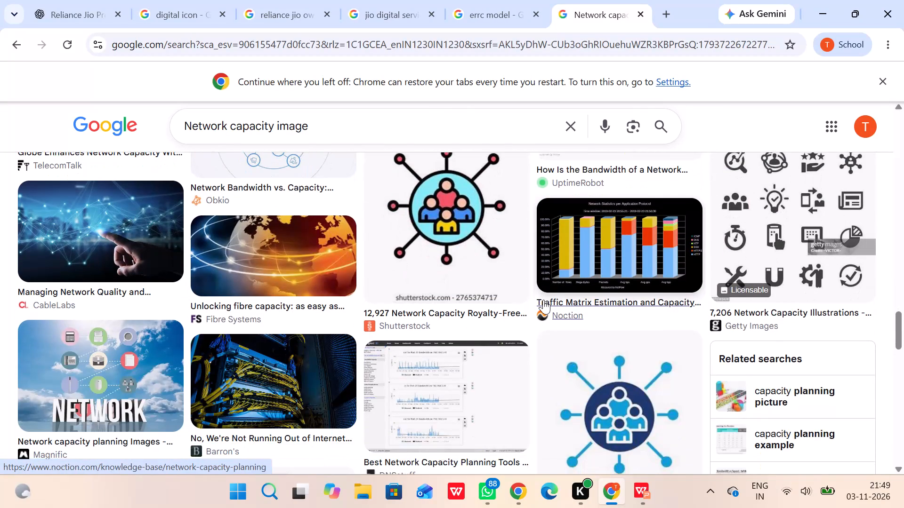
scroll(543, 300, down, 4)
scroll(543, 300, up, 1)
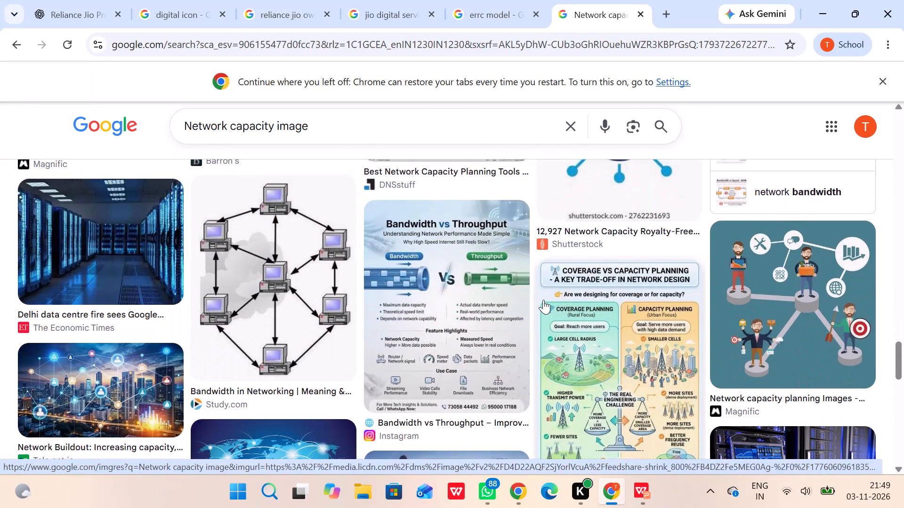
scroll(543, 300, up, 3)
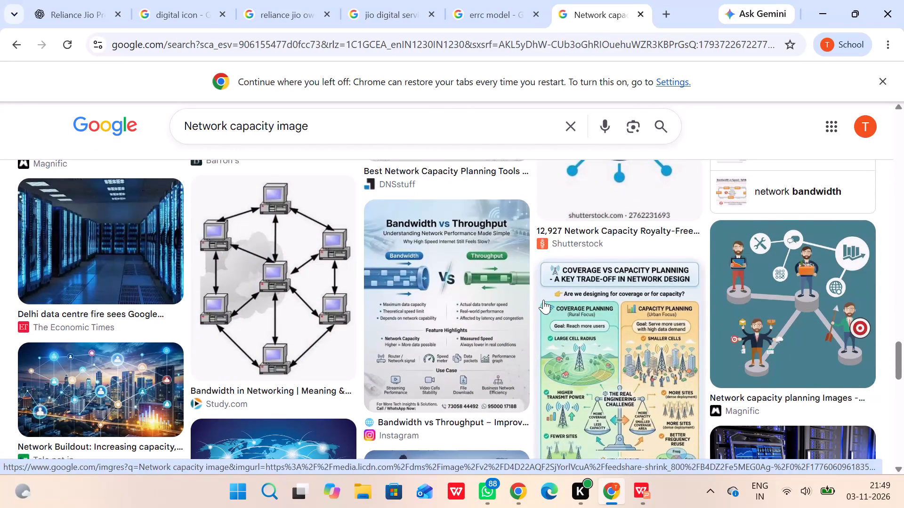
scroll(543, 300, up, 2)
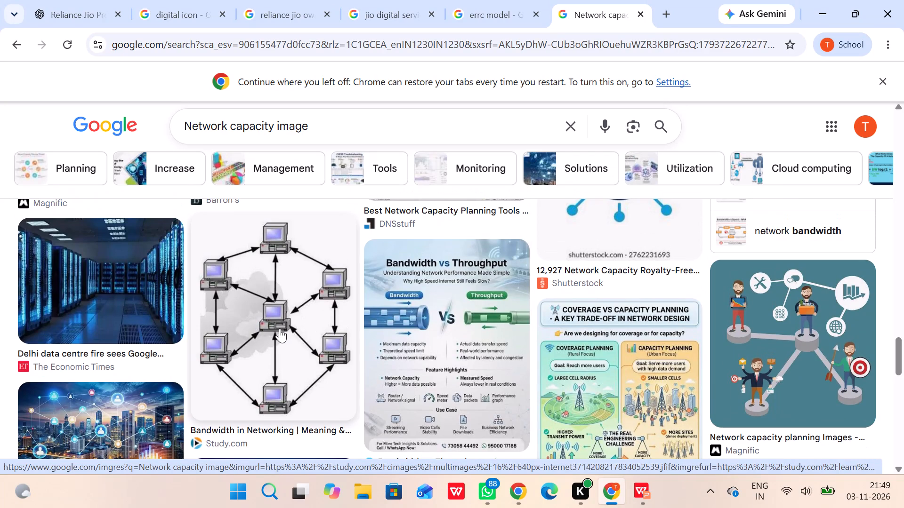
scroll(280, 328, down, 3)
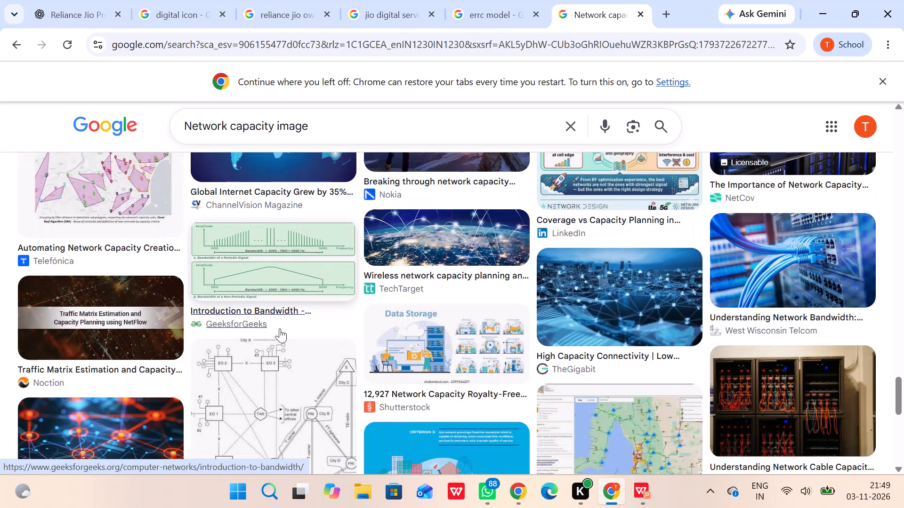
scroll(280, 328, down, 2)
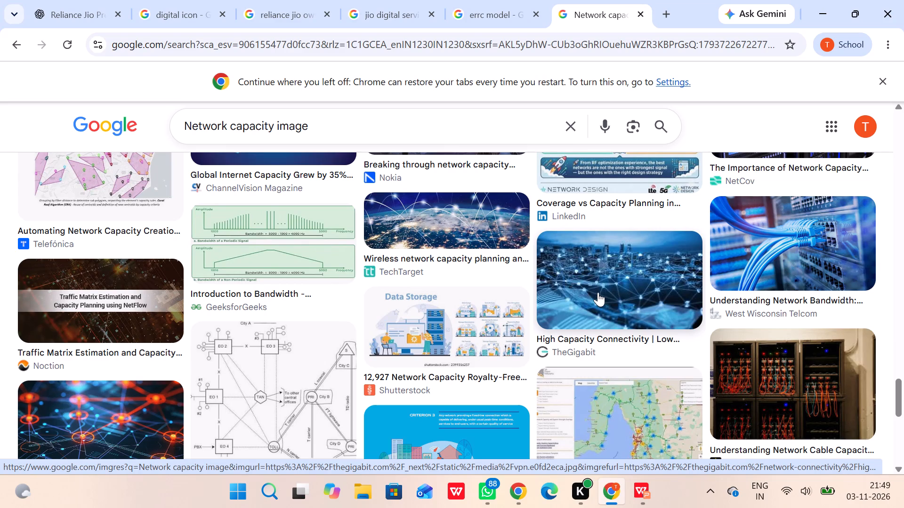
Copy TheGigabit's "High Capacity Connectivity" blue city network image and save it as capacityyyy.
right_click(598, 292)
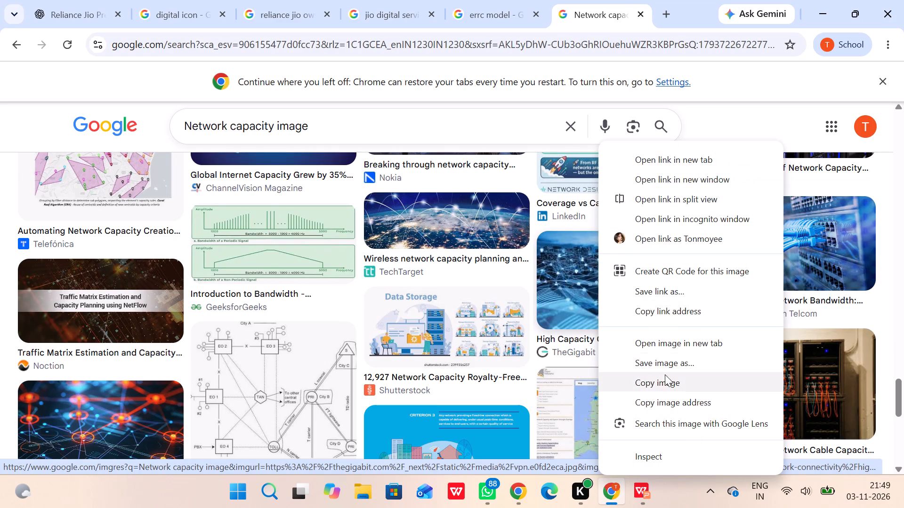
click(661, 383)
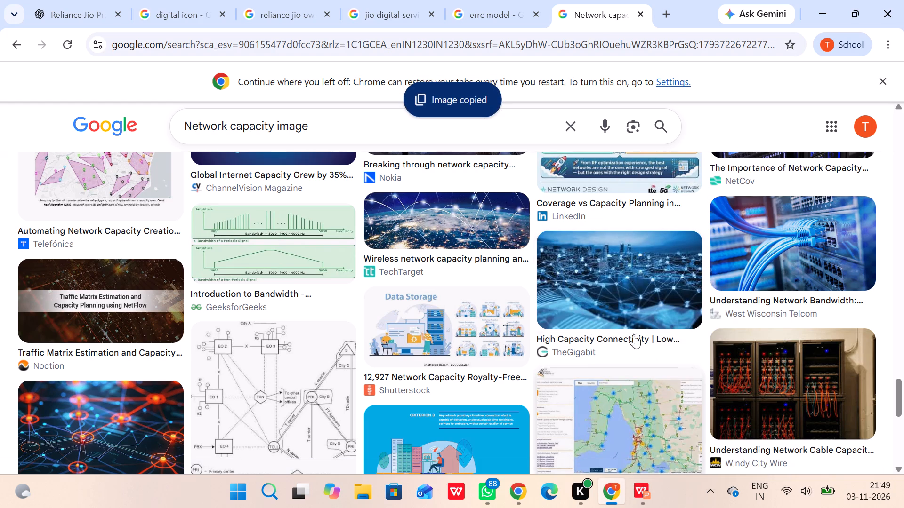
right_click(623, 300)
click(696, 367)
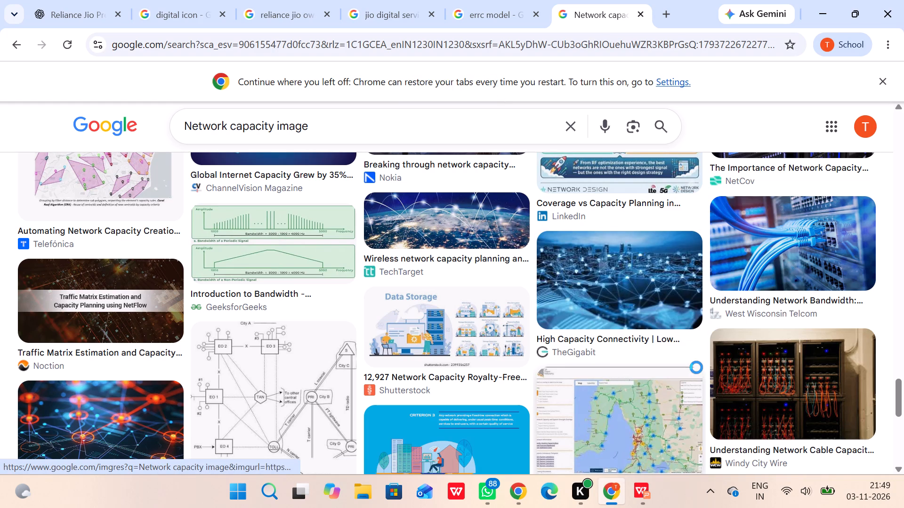
text(capacityyyy)
key(Return)
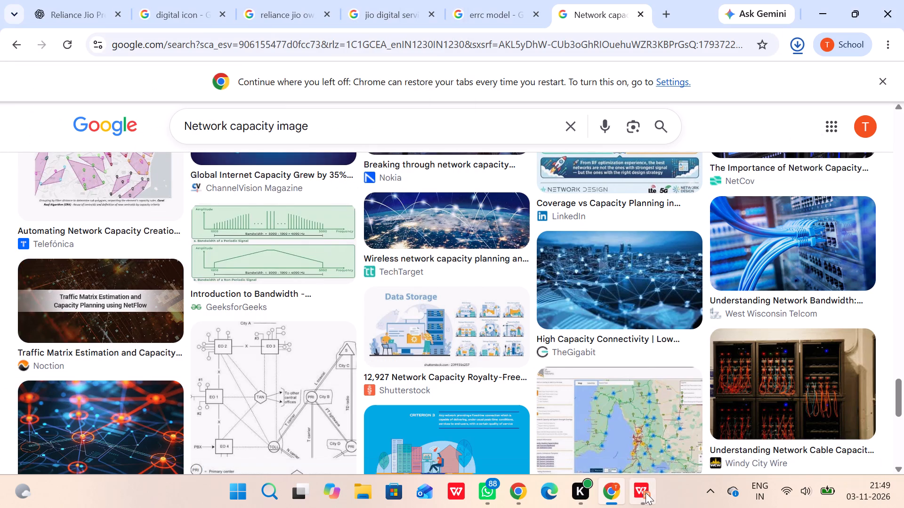
Switch to WPS and fill the Network Capacity circle on the Raise slide with the picture capacityyyy.jpg from Downloads.
click(646, 492)
click(476, 245)
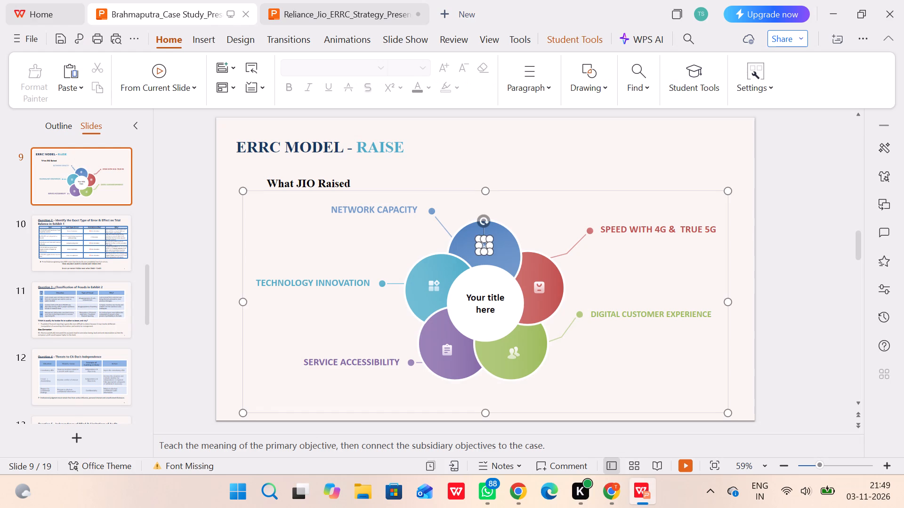
double_click(502, 244)
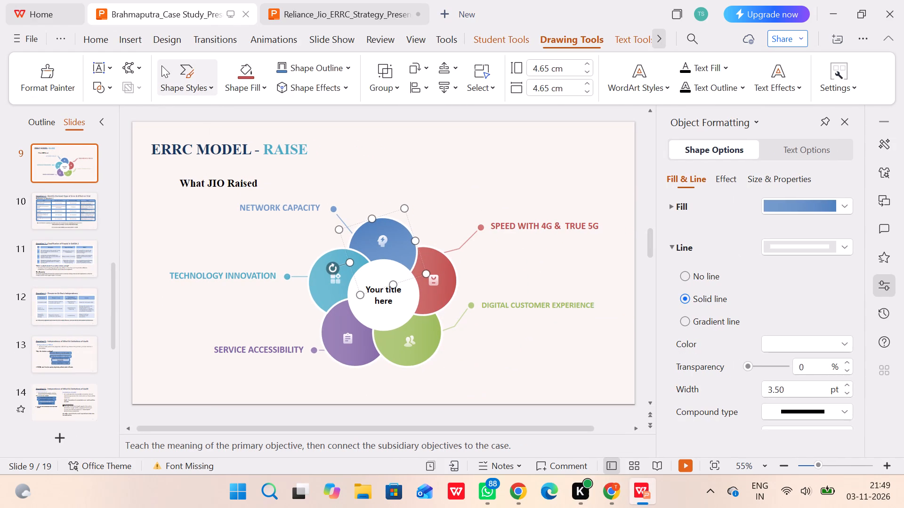
click(399, 240)
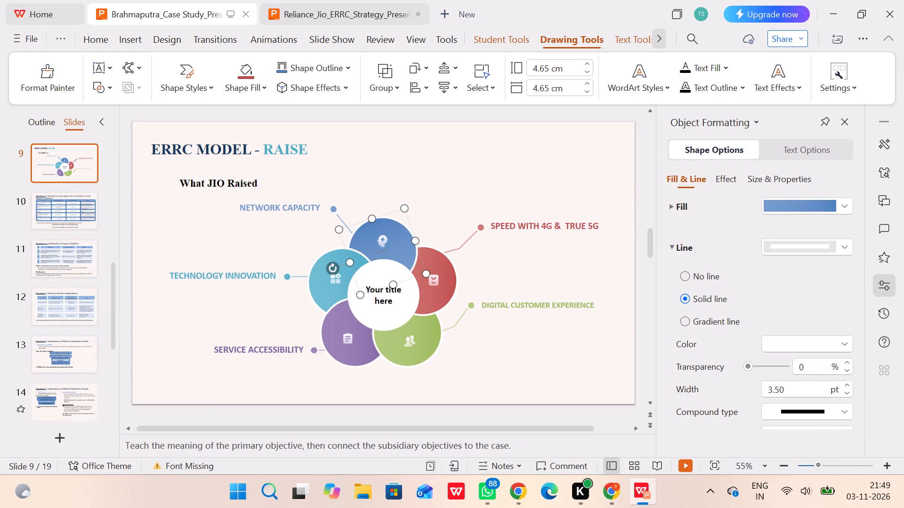
right_click(399, 240)
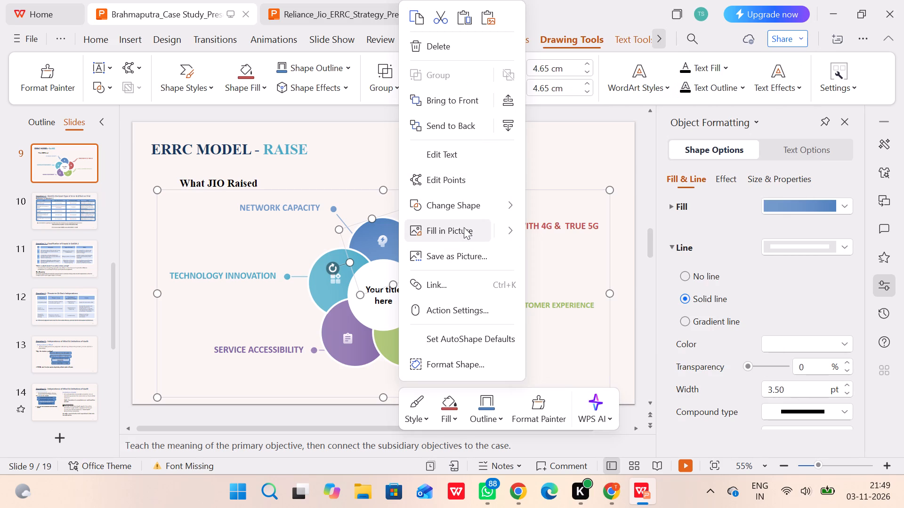
click(464, 229)
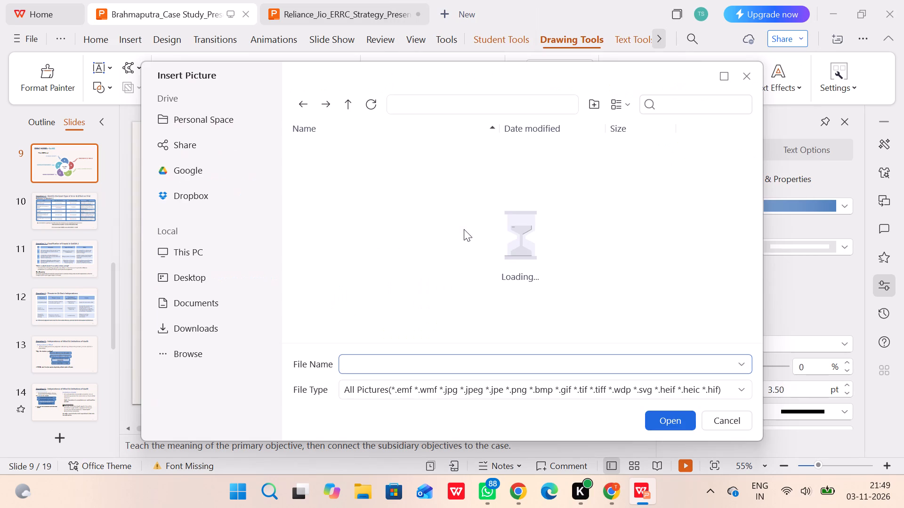
text(capac)
click(417, 382)
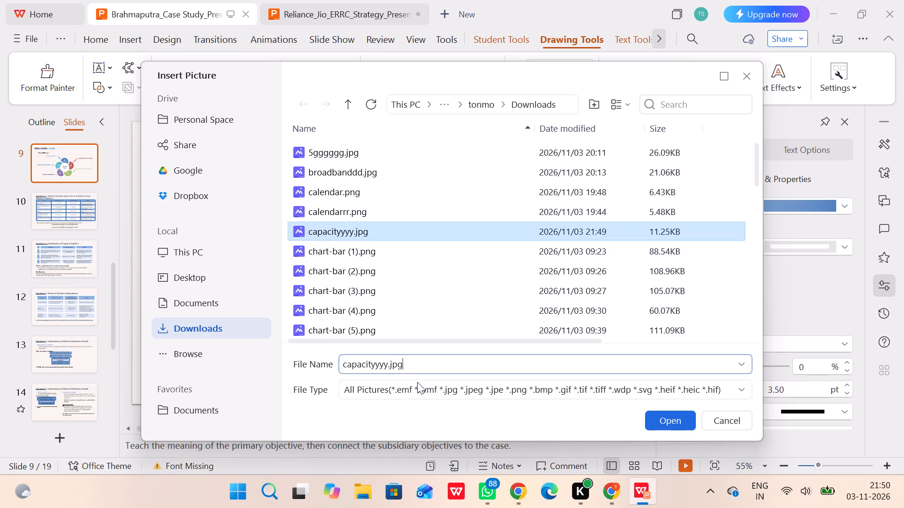
click(673, 430)
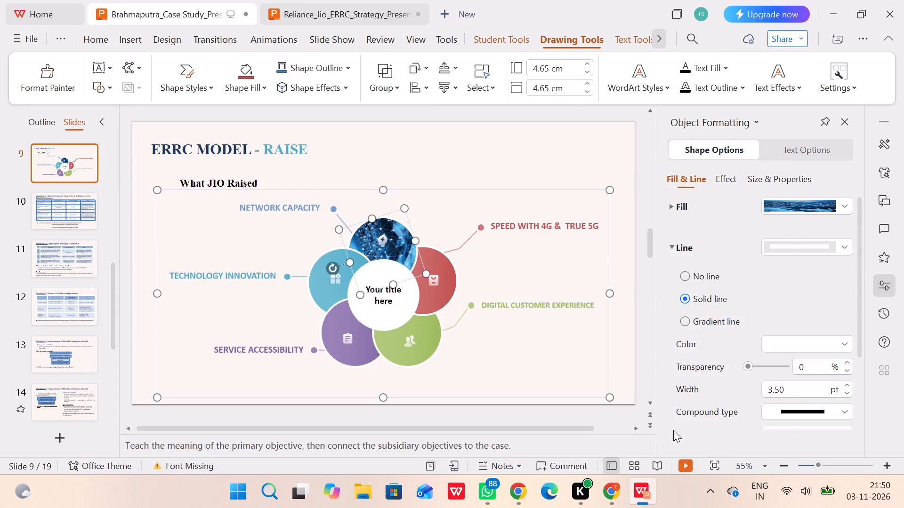
click(846, 122)
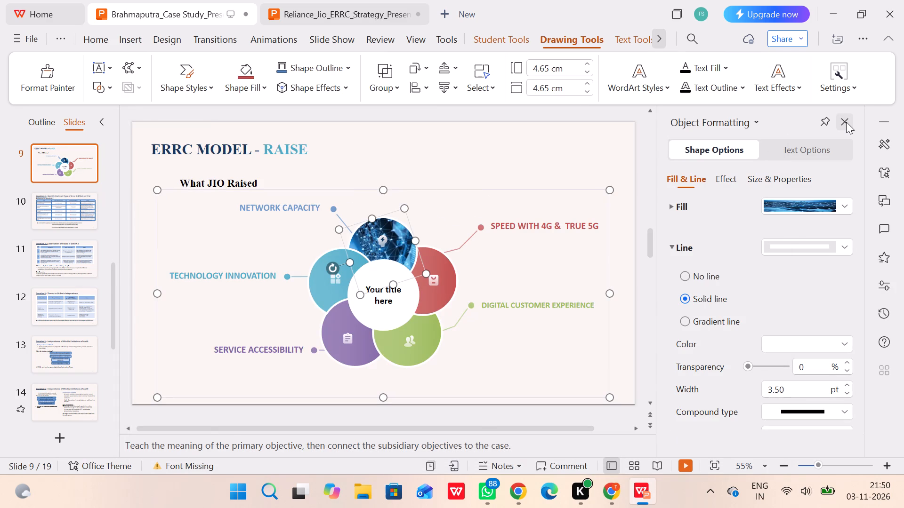
Delete the small lightning icon from the Network Capacity circle on the Raise slide.
click(538, 282)
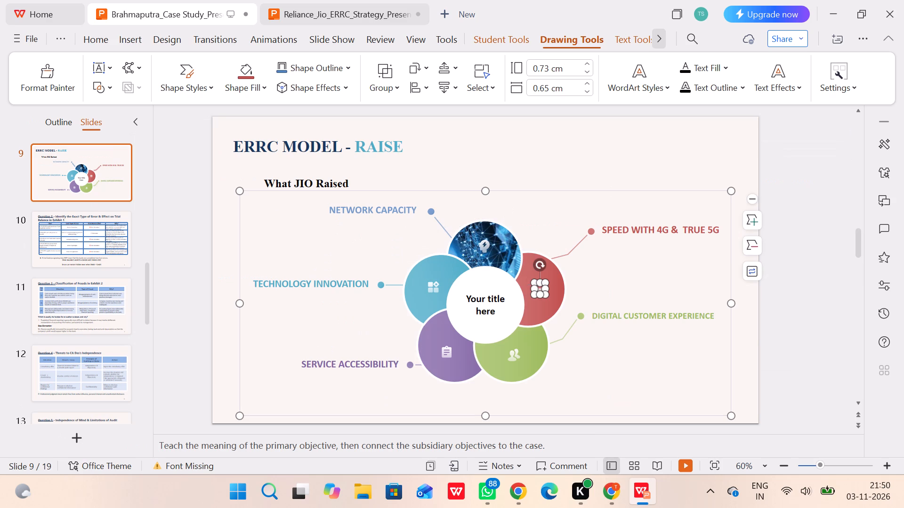
click(535, 269)
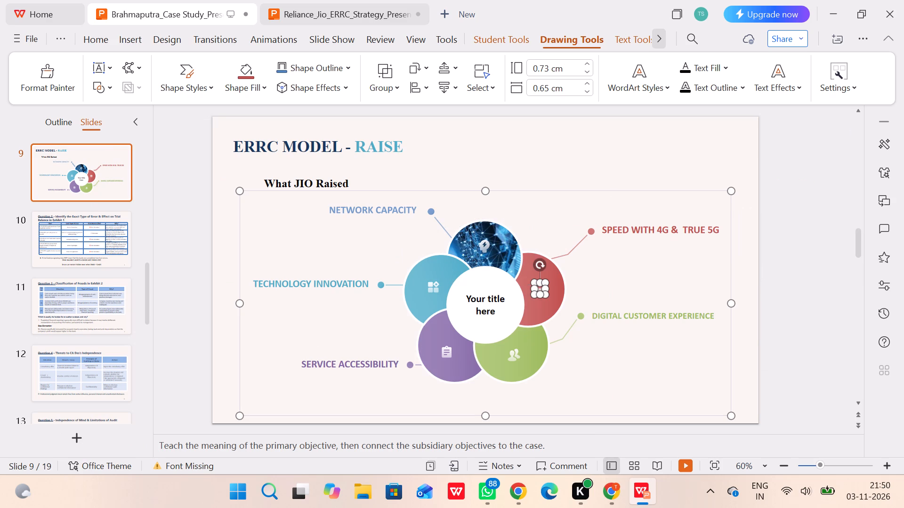
click(538, 307)
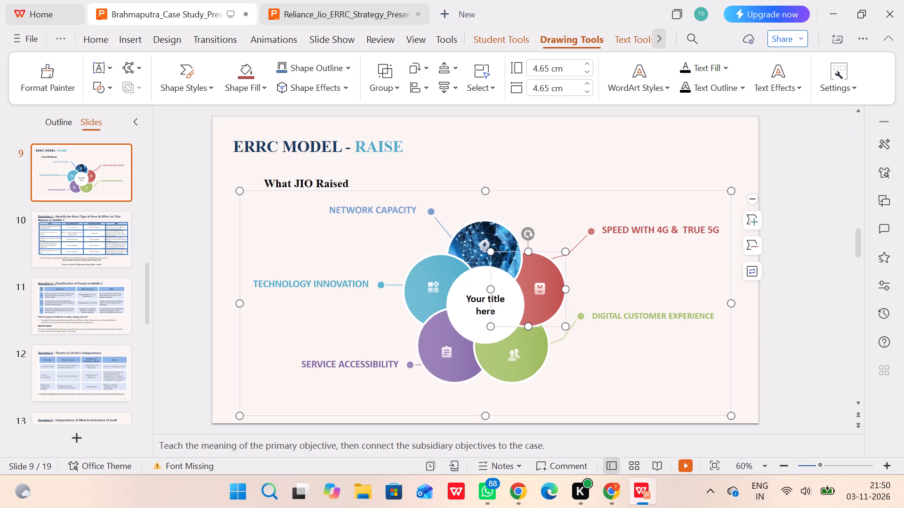
click(485, 246)
key(BackSpace)
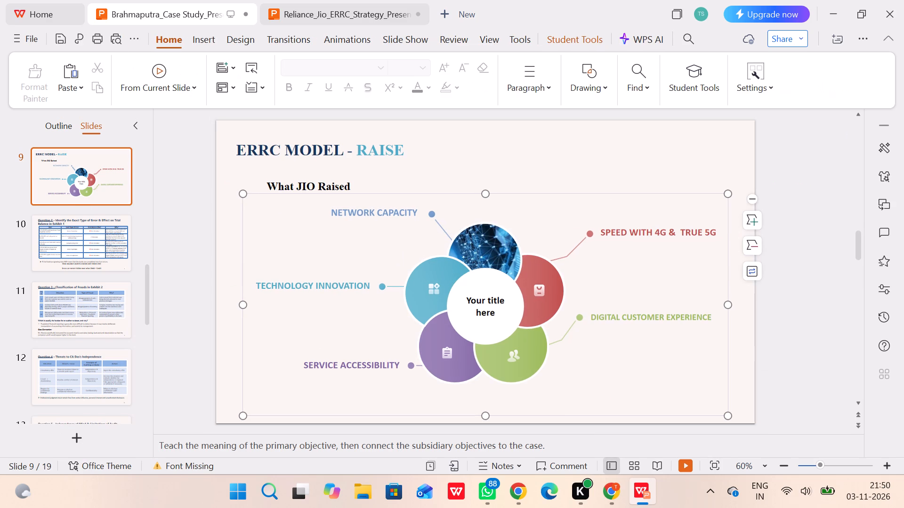
Delete the small white icon from the red Speed with 4G & True 5G circle.
click(538, 288)
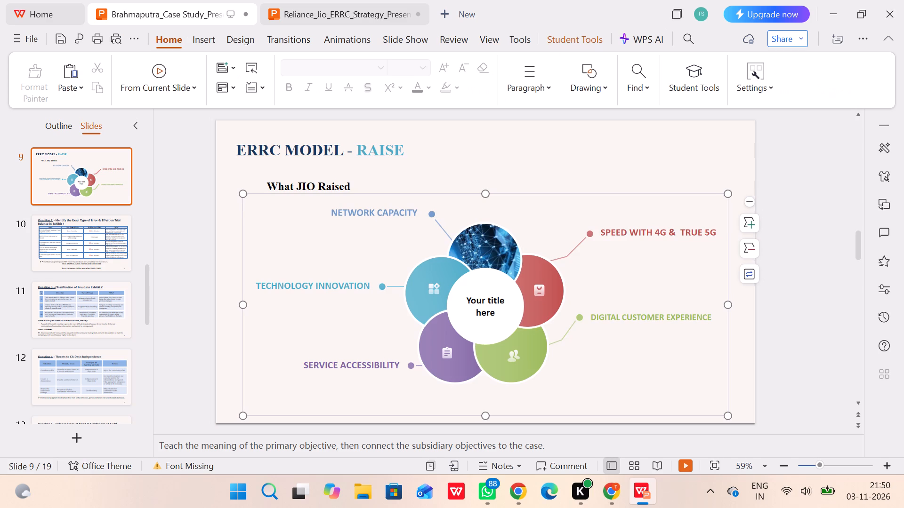
click(538, 288)
key(backslash)
key(BackSpace)
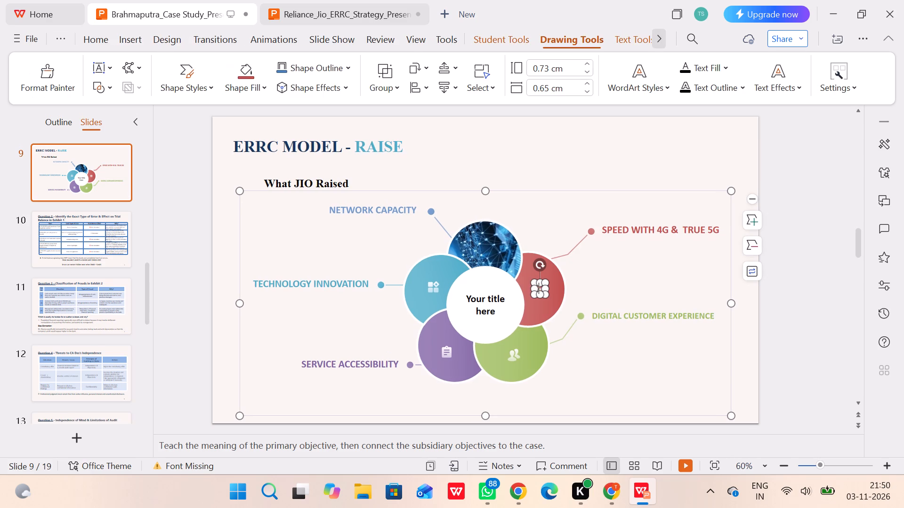
key(BackSpace)
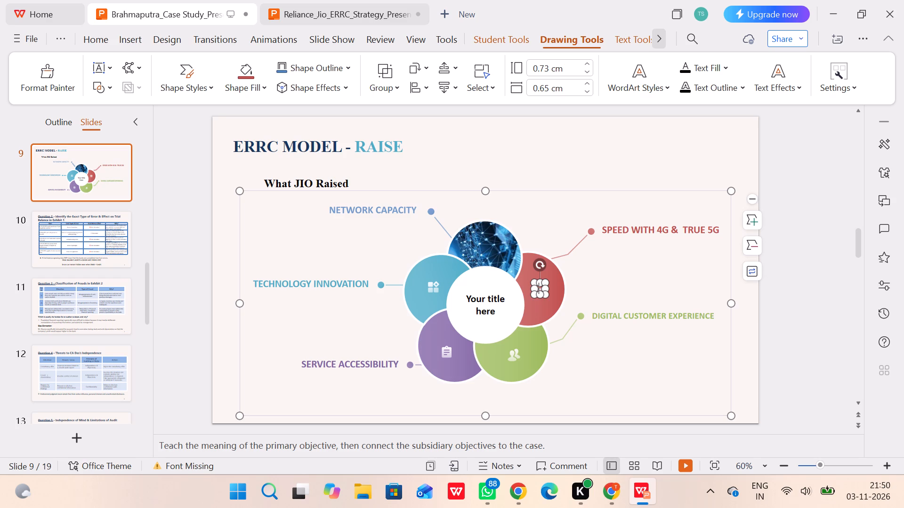
click(531, 291)
key(BackSpace)
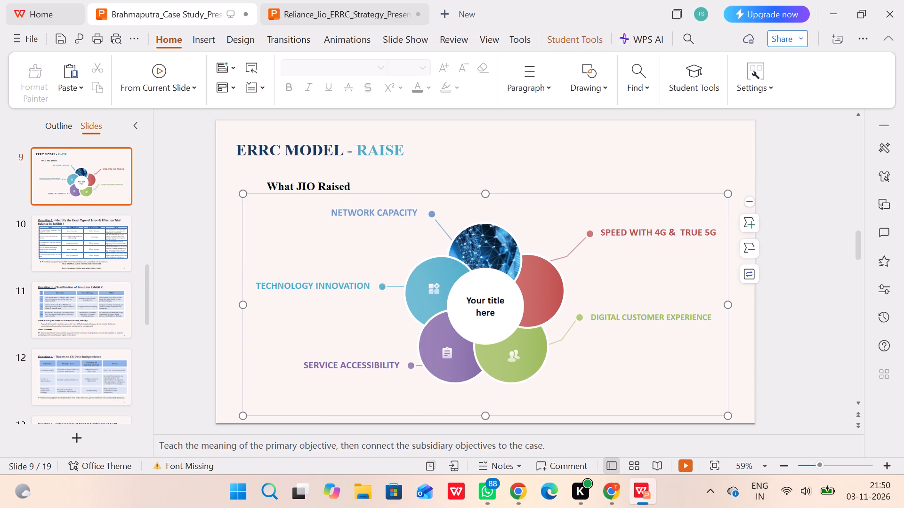
Switch to Chrome, search Google Images for "speed image" and browse the results for a picture suited to the Speed circle.
click(622, 503)
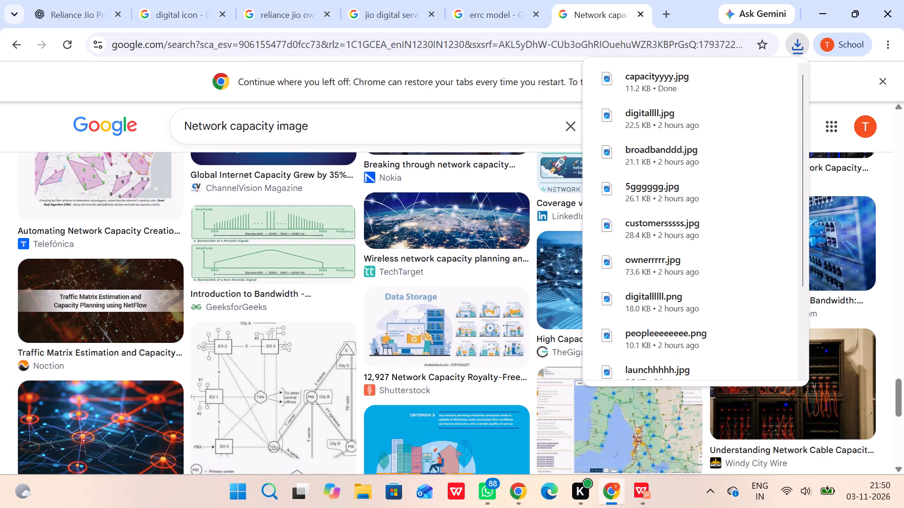
drag(274, 125, 183, 131)
text(speed)
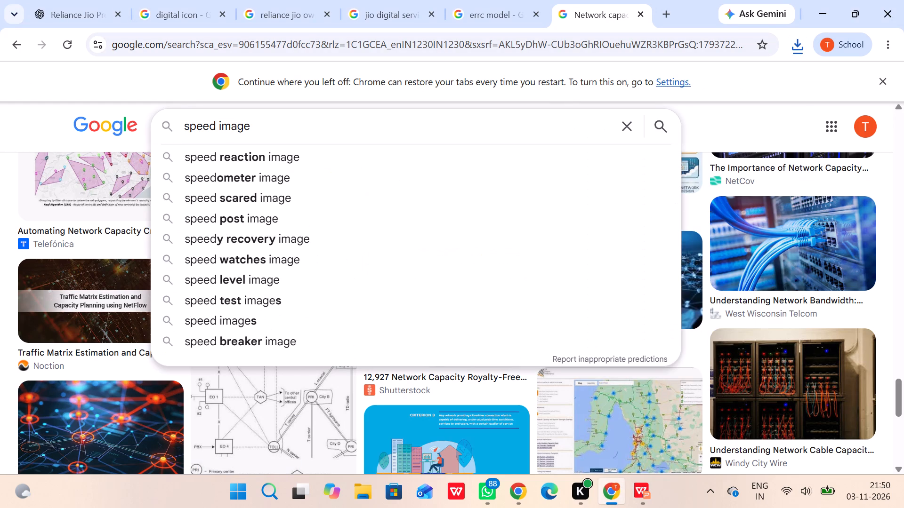
key(Return)
scroll(347, 289, down, 1)
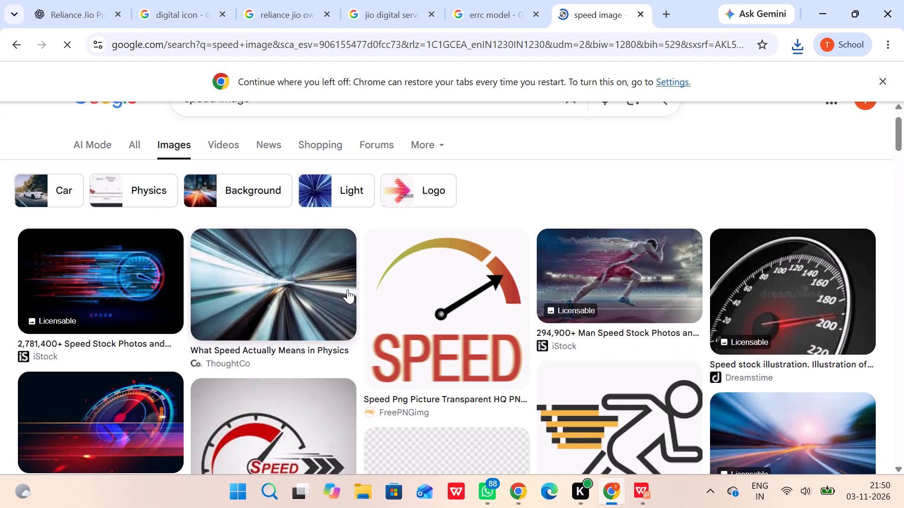
scroll(347, 289, down, 3)
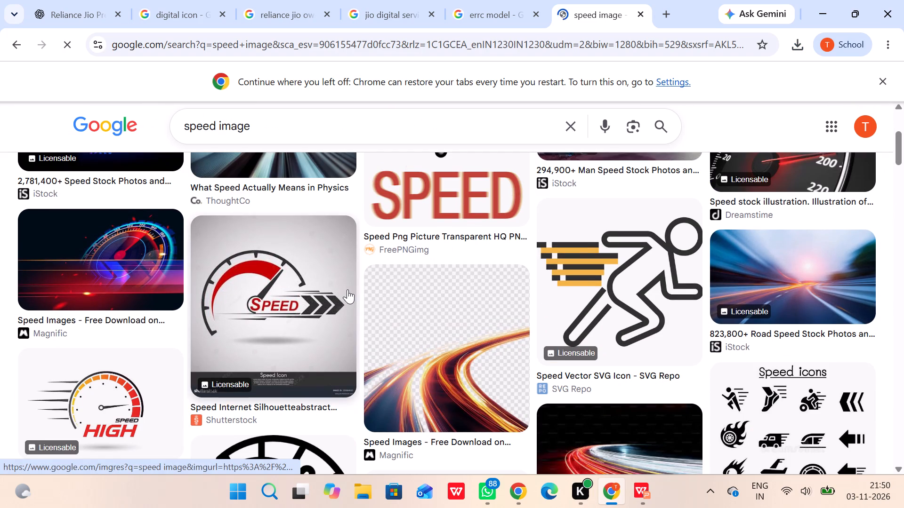
scroll(347, 289, up, 3)
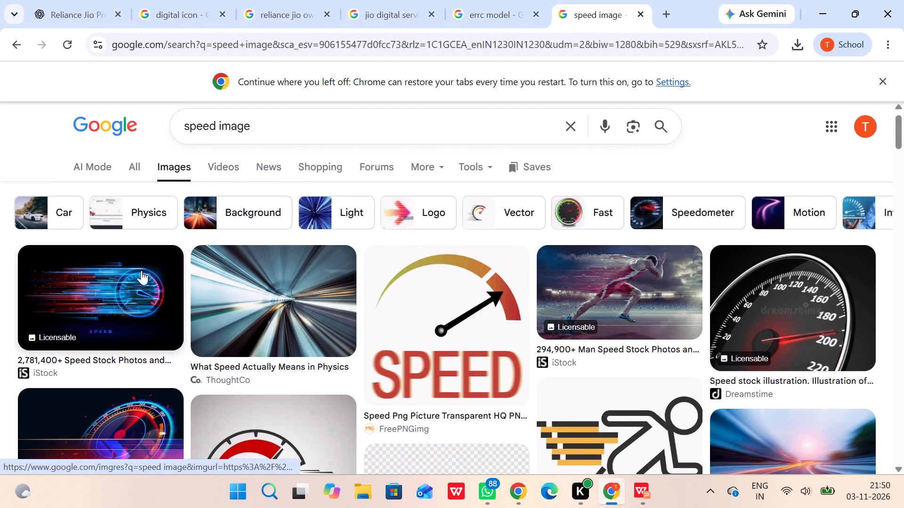
scroll(260, 327, down, 2)
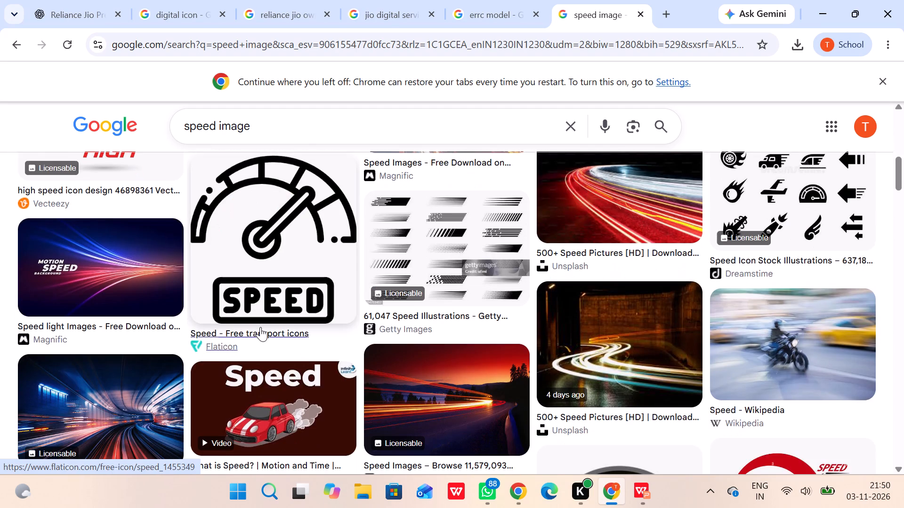
scroll(260, 327, down, 2)
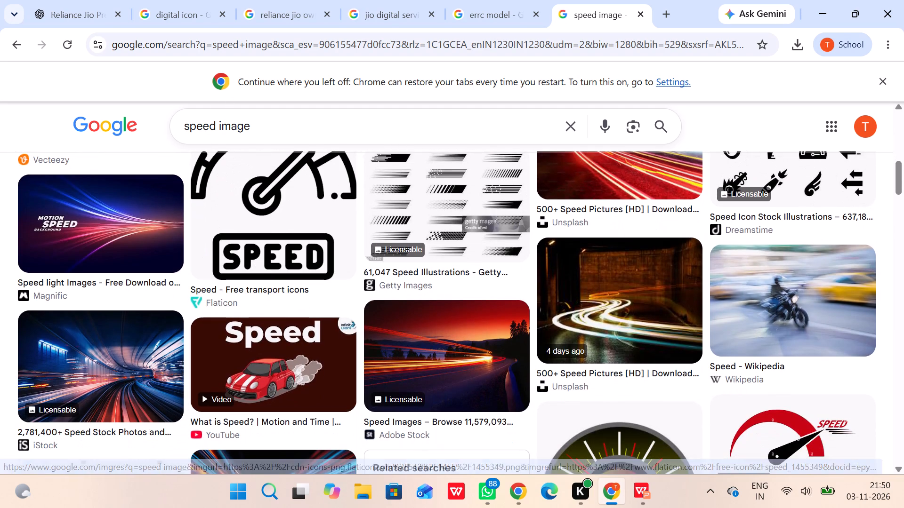
Refine the image search to "5g speed image" and browse the results for a picture suited to the Speed circle.
click(184, 129)
text(5g)
key(space)
key(Return)
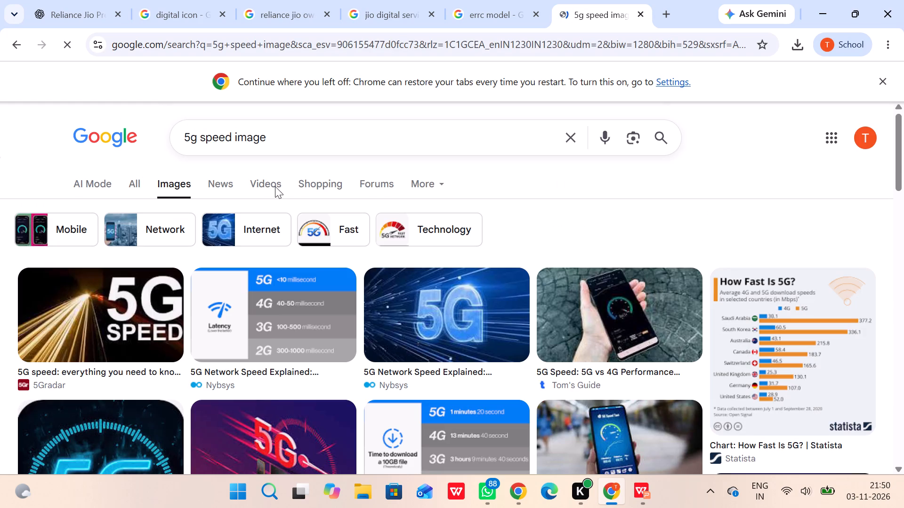
scroll(363, 281, down, 2)
scroll(363, 281, up, 1)
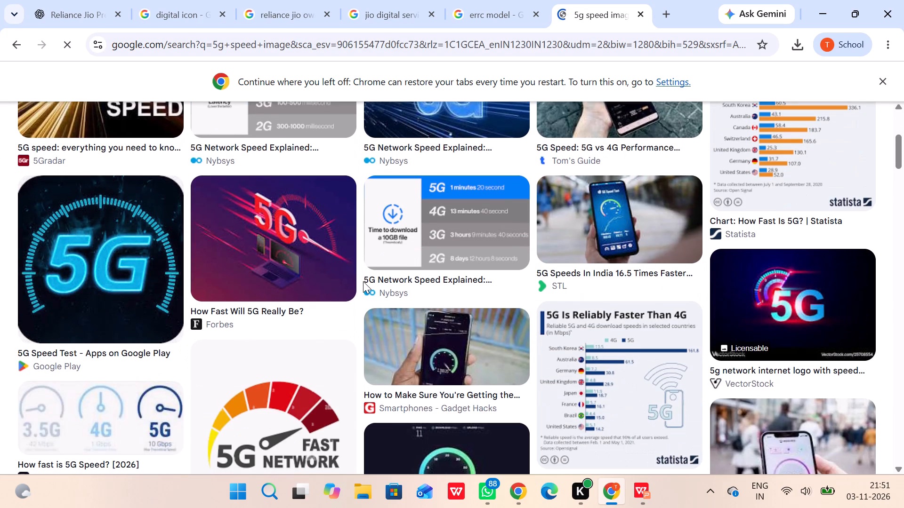
scroll(363, 281, up, 1)
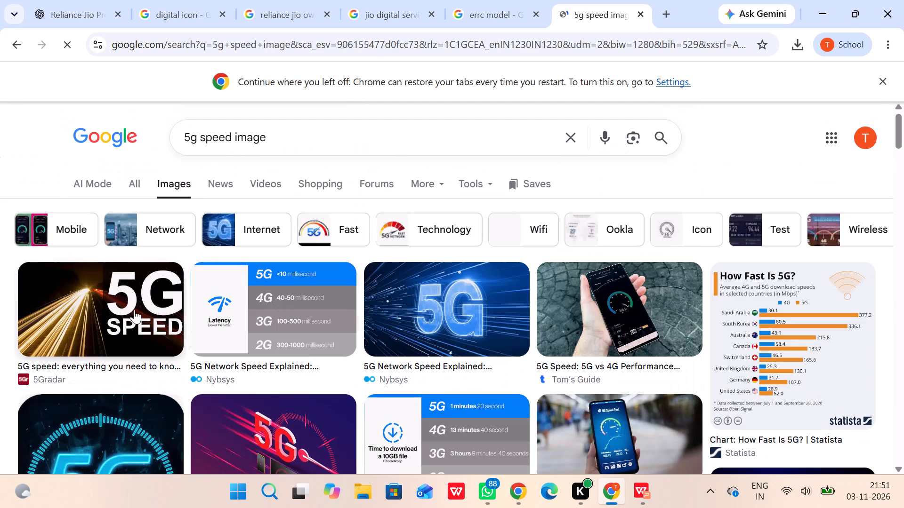
scroll(306, 357, down, 4)
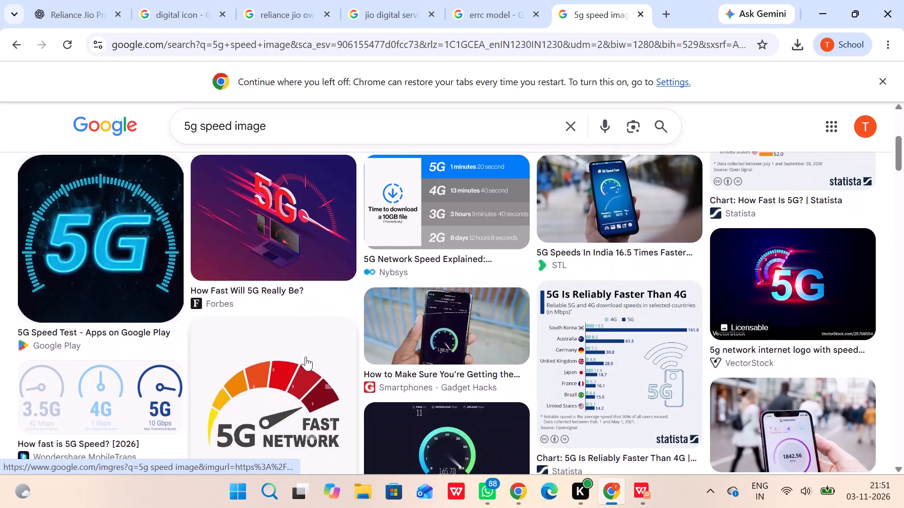
scroll(306, 357, down, 2)
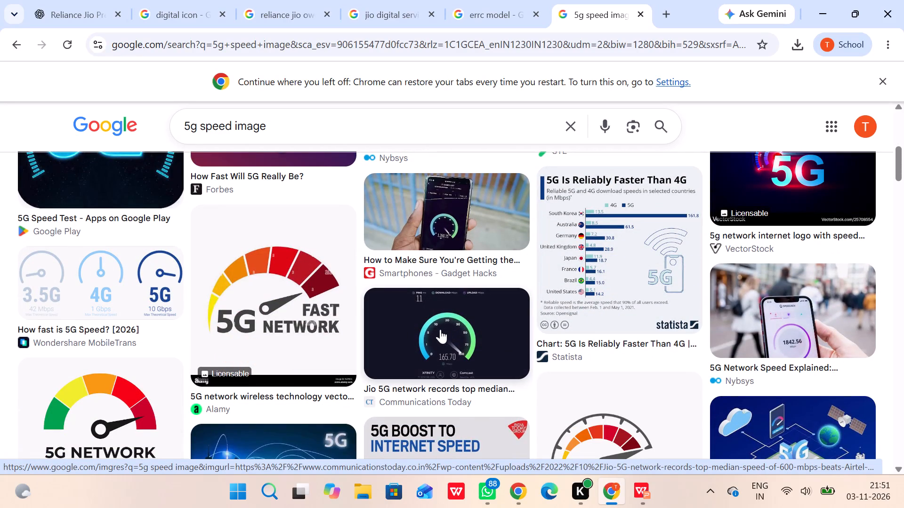
right_click(440, 329)
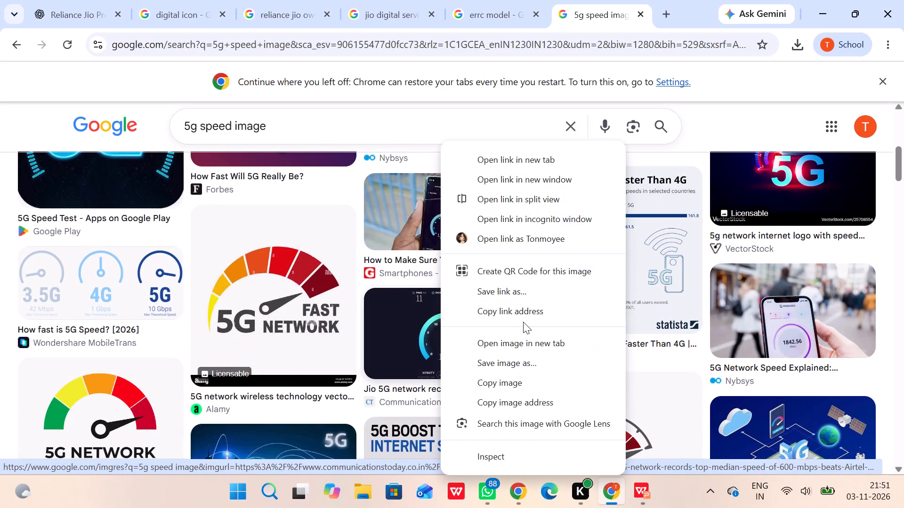
scroll(386, 327, down, 1)
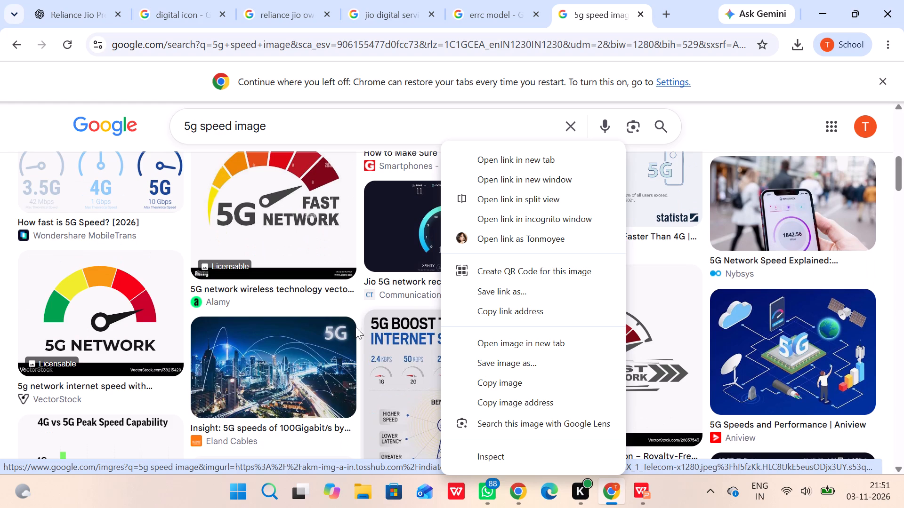
click(760, 129)
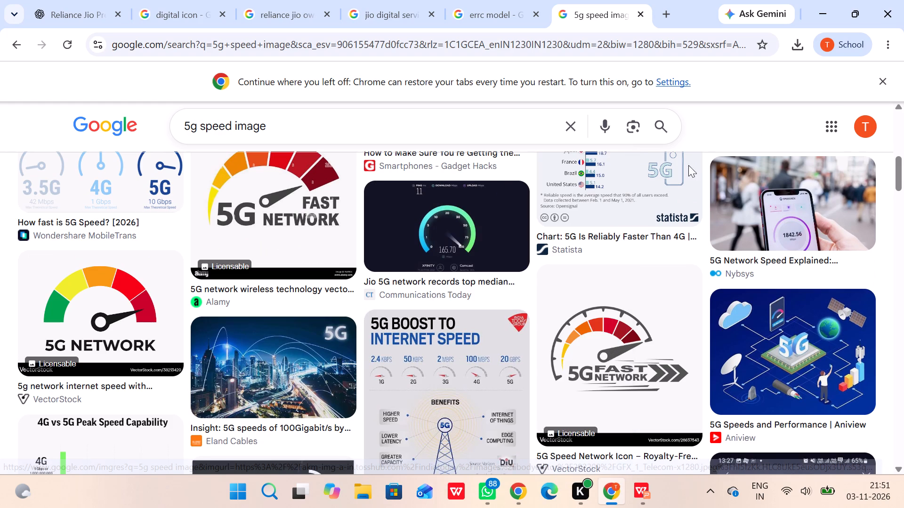
scroll(589, 243, down, 3)
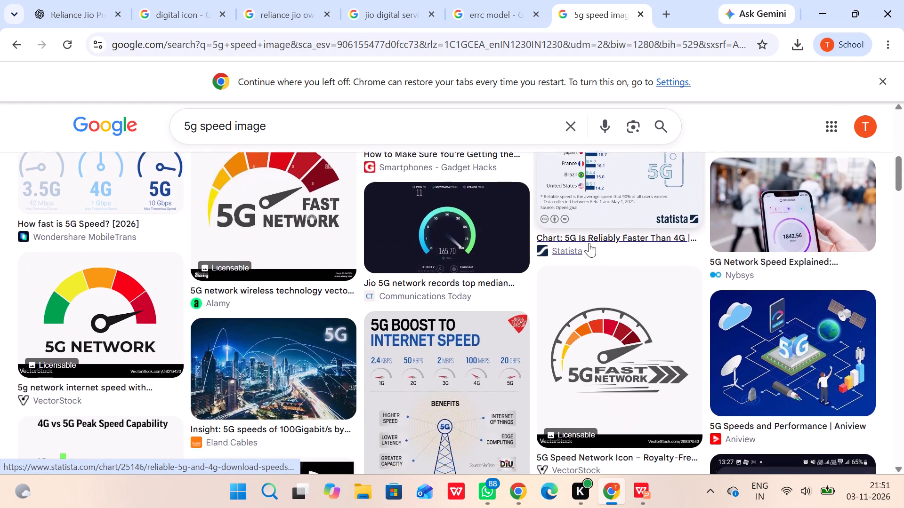
scroll(589, 243, down, 1)
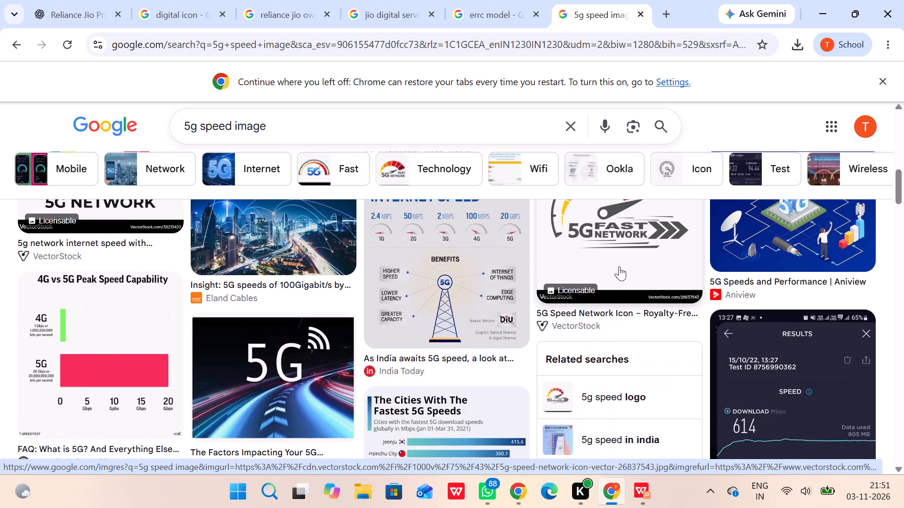
Save VectorStock's "5G Fast Network" speedometer image under the name speed.
right_click(604, 263)
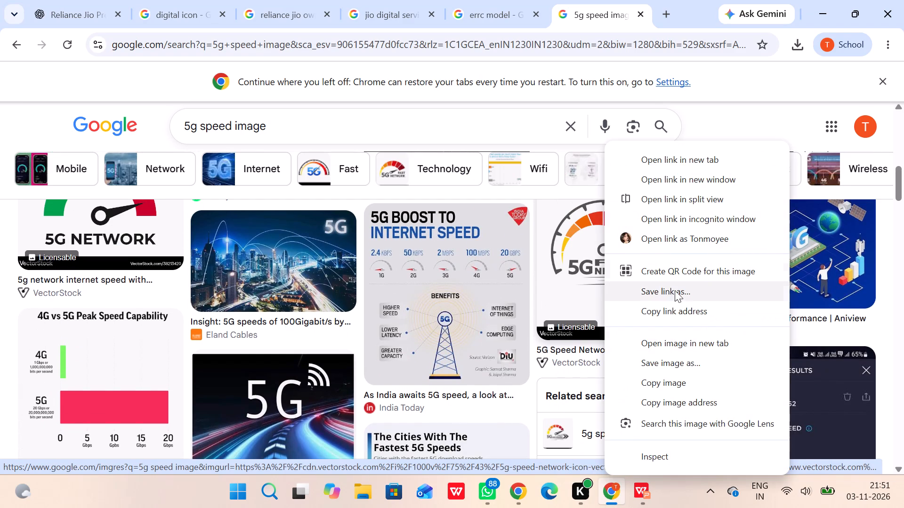
click(675, 362)
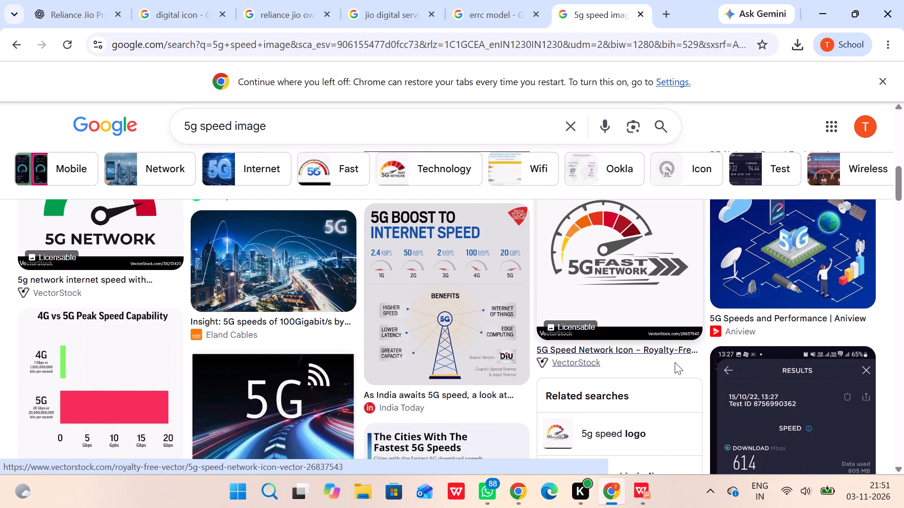
text(speed)
key(Return)
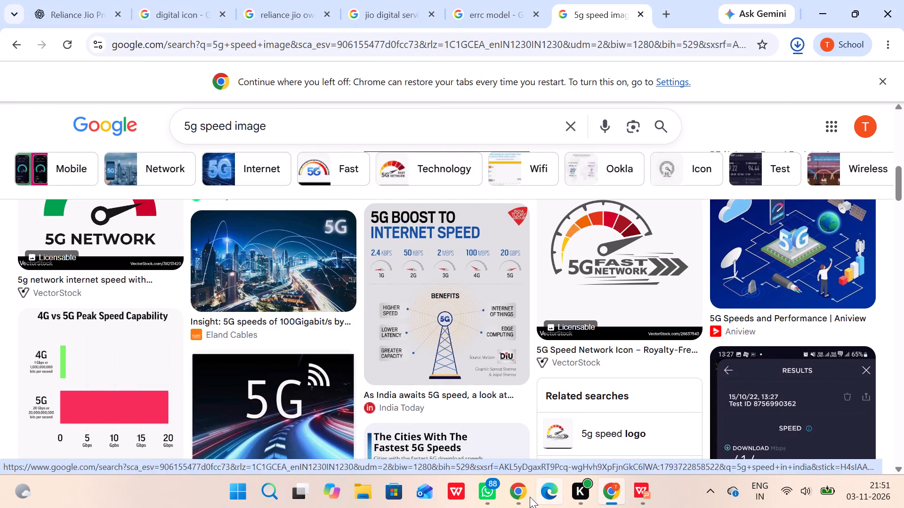
Switch to WPS and fill the red Speed with 4G & True 5G circle with the downloaded picture speed.png.
click(643, 491)
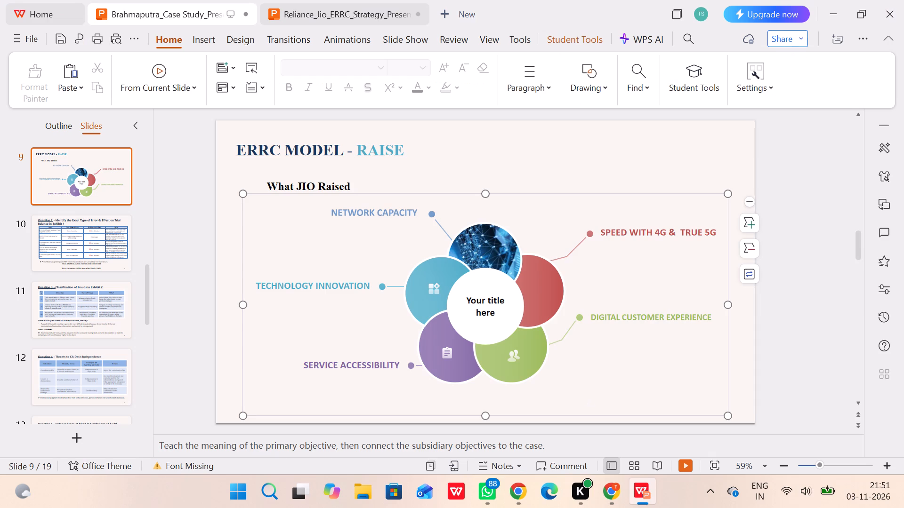
click(535, 285)
double_click(535, 285)
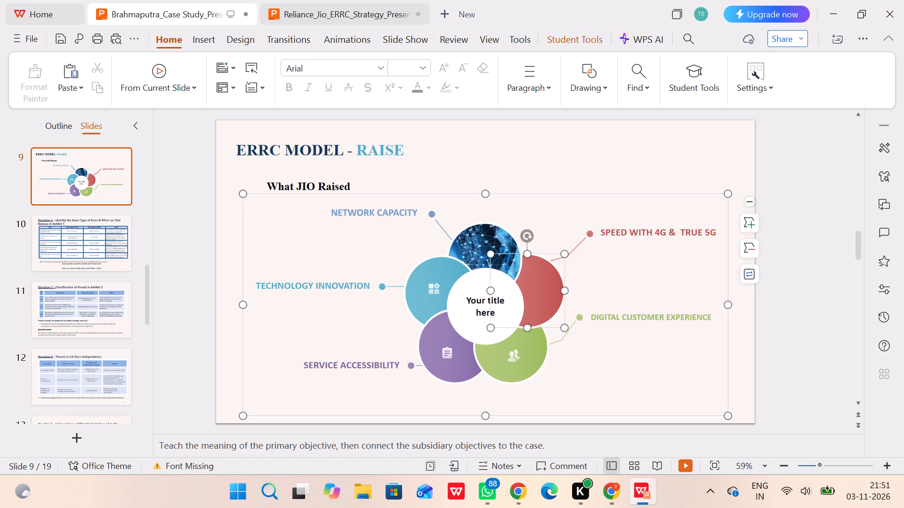
right_click(535, 285)
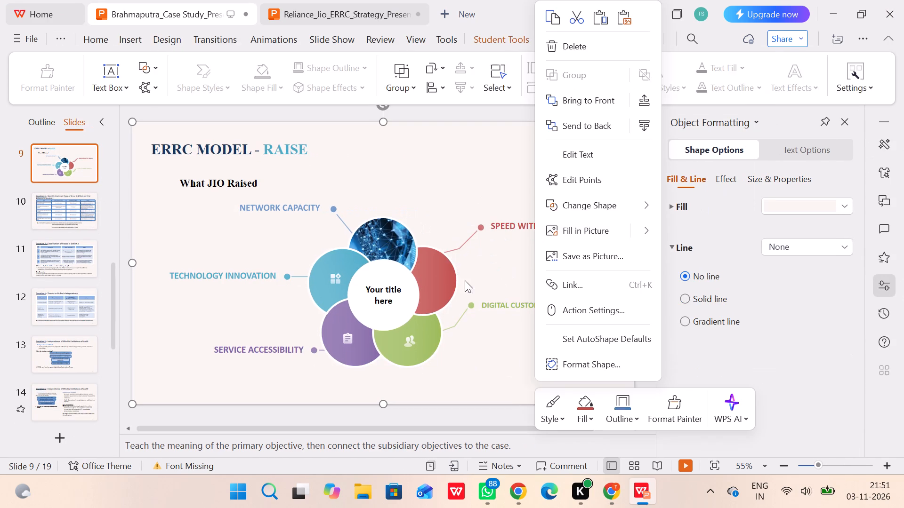
click(441, 278)
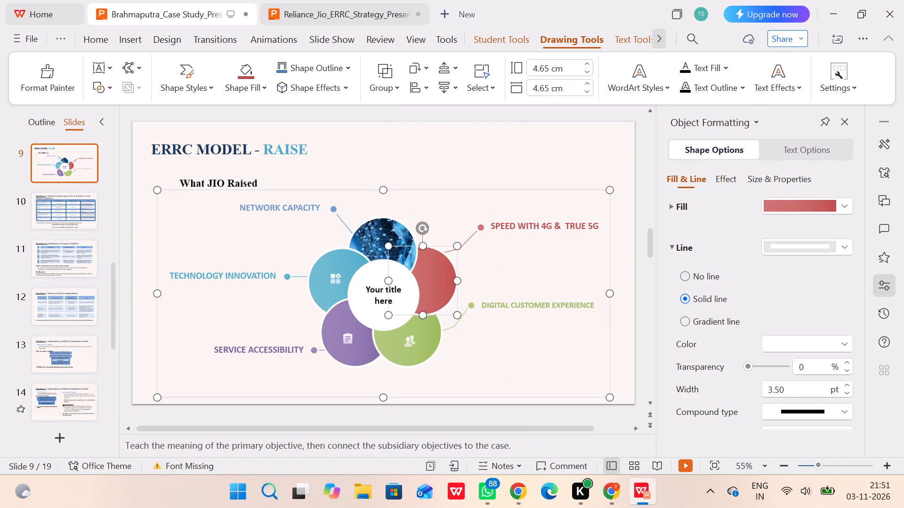
double_click(441, 278)
right_click(441, 278)
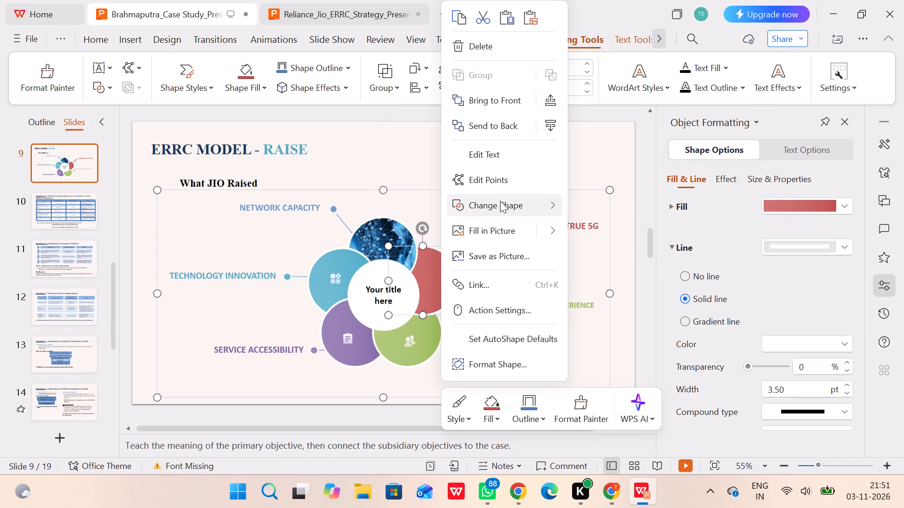
click(519, 230)
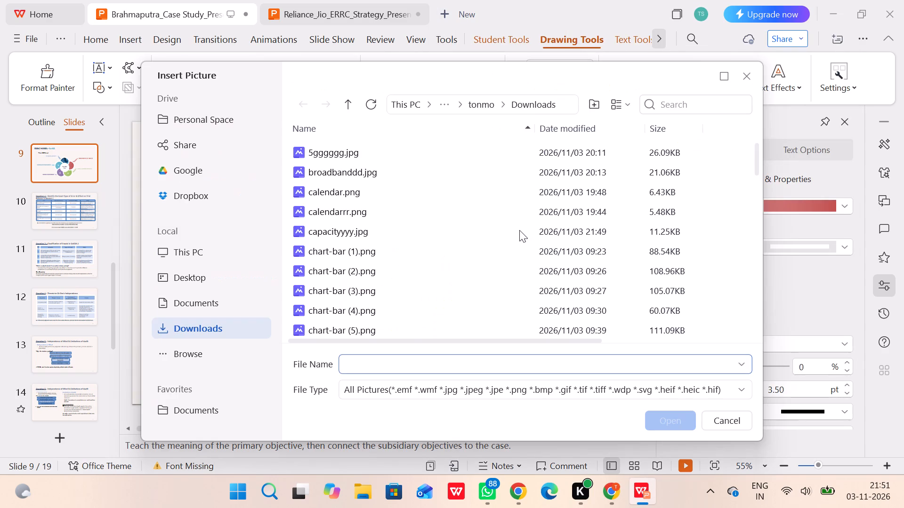
text(sperr)
key(BackSpace)
key(BackSpace)
key(BackSpace)
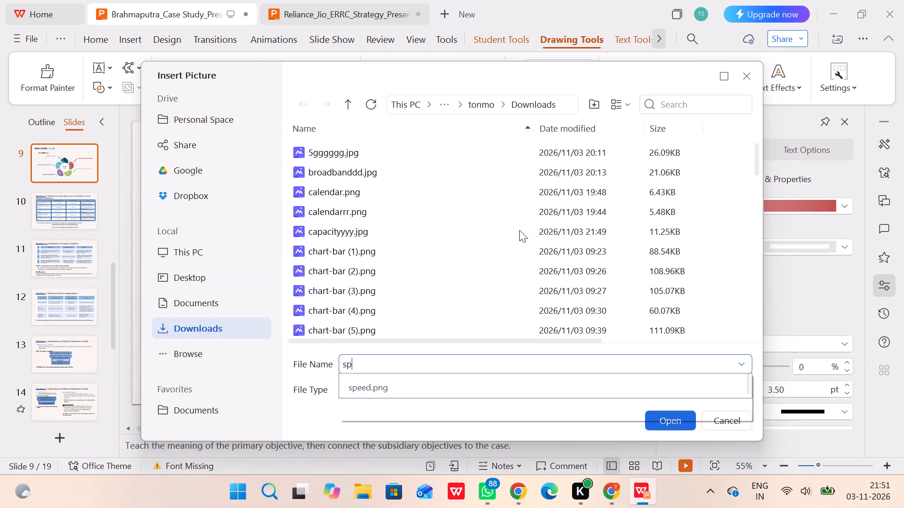
text(ee)
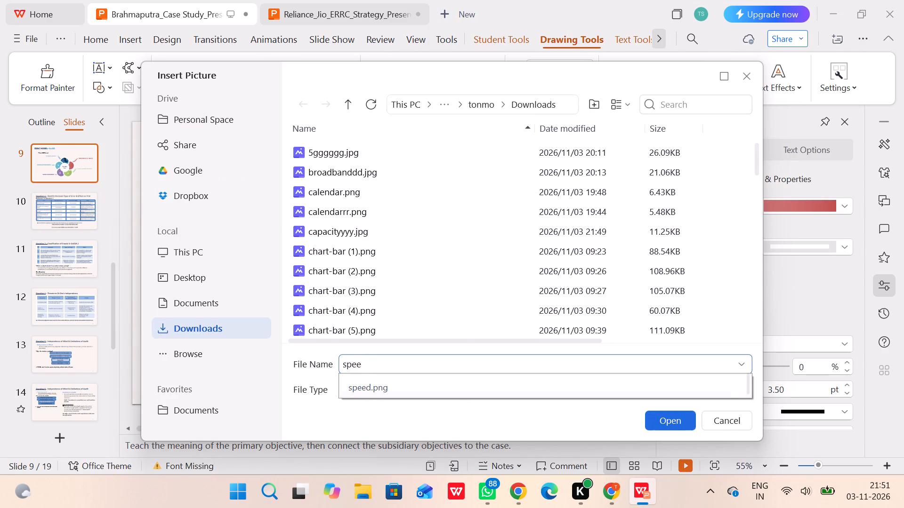
click(474, 378)
click(665, 421)
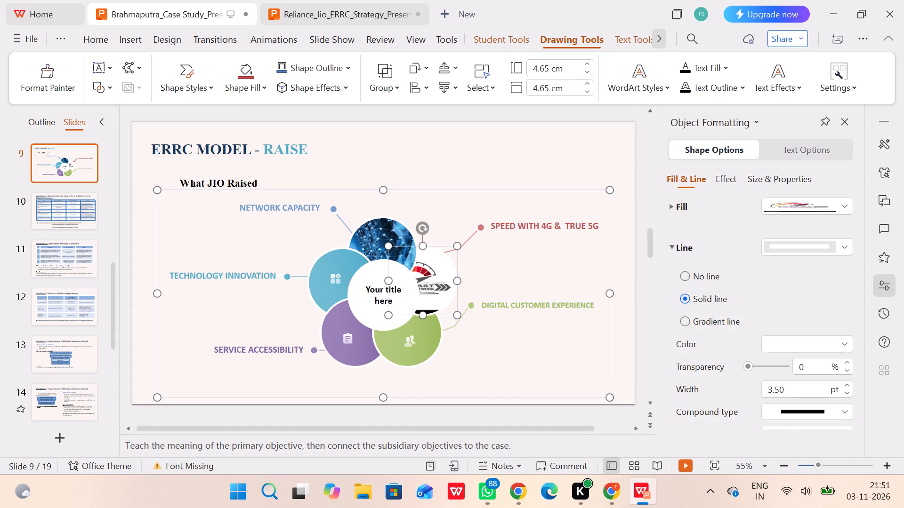
Switch to Chrome and search Google Images for "digital customer experience image".
click(607, 492)
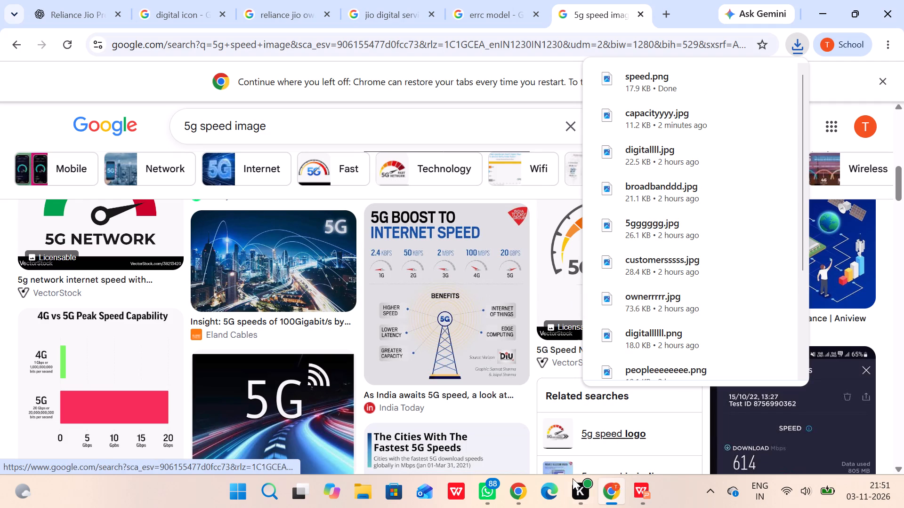
click(630, 492)
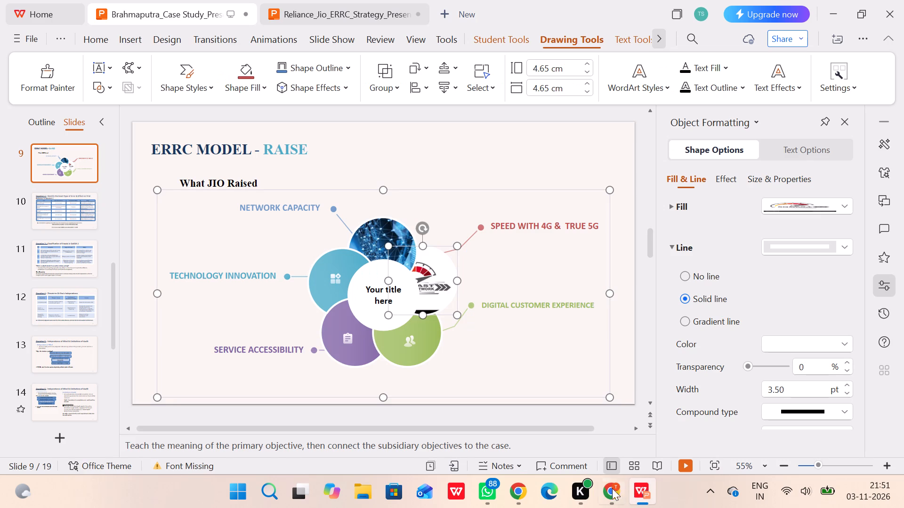
click(610, 500)
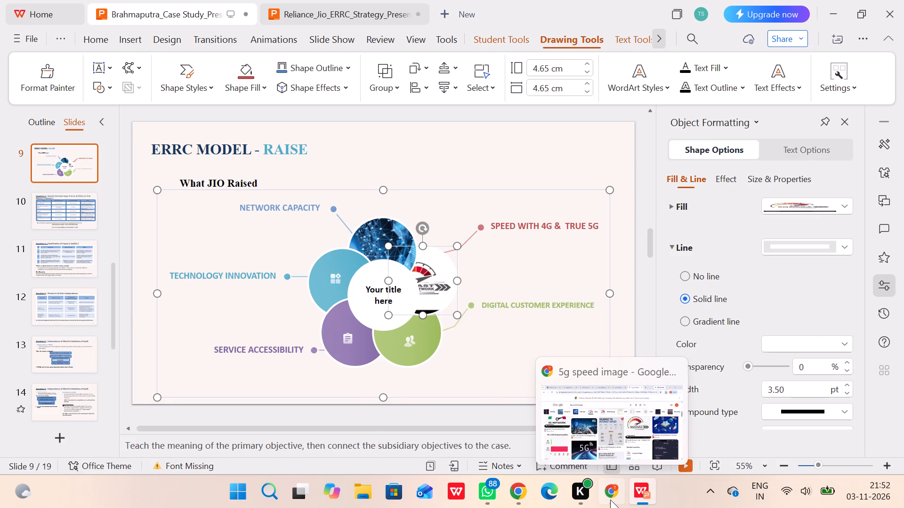
drag(230, 124, 208, 127)
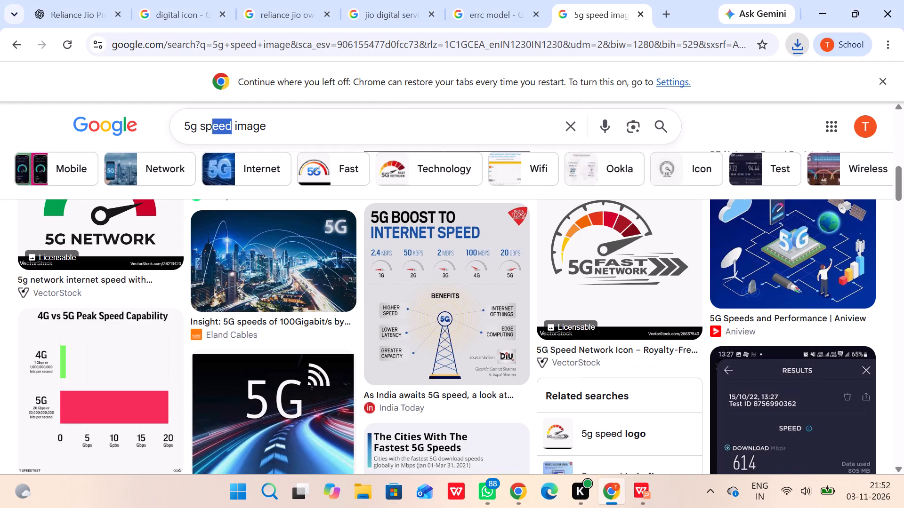
drag(208, 127, 180, 125)
text(digita)
text(l customer experience)
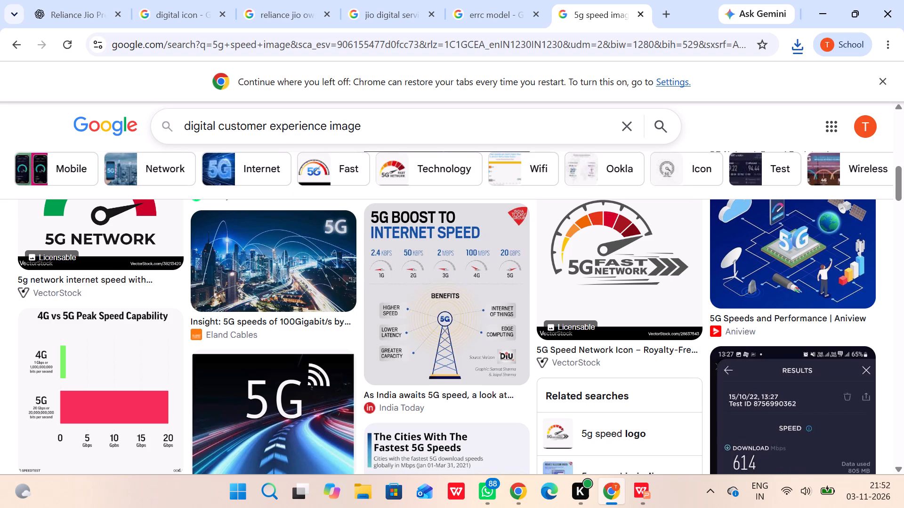
key(Return)
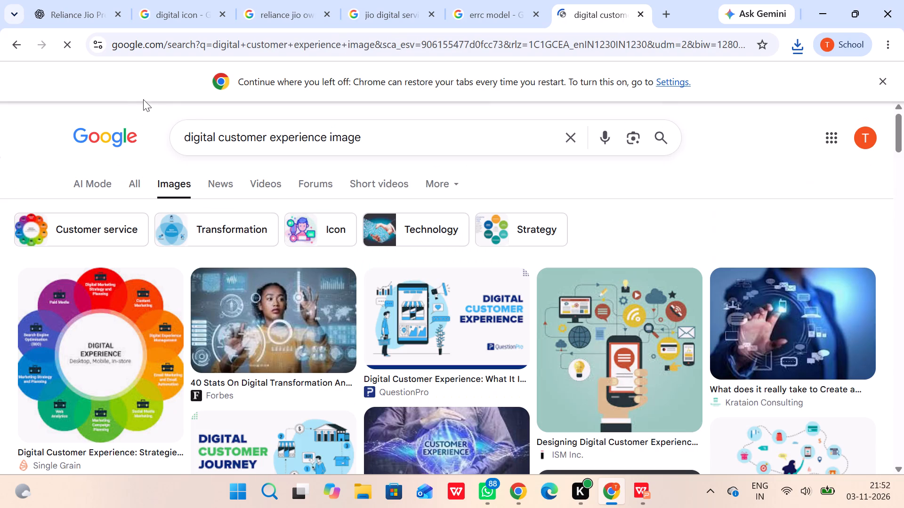
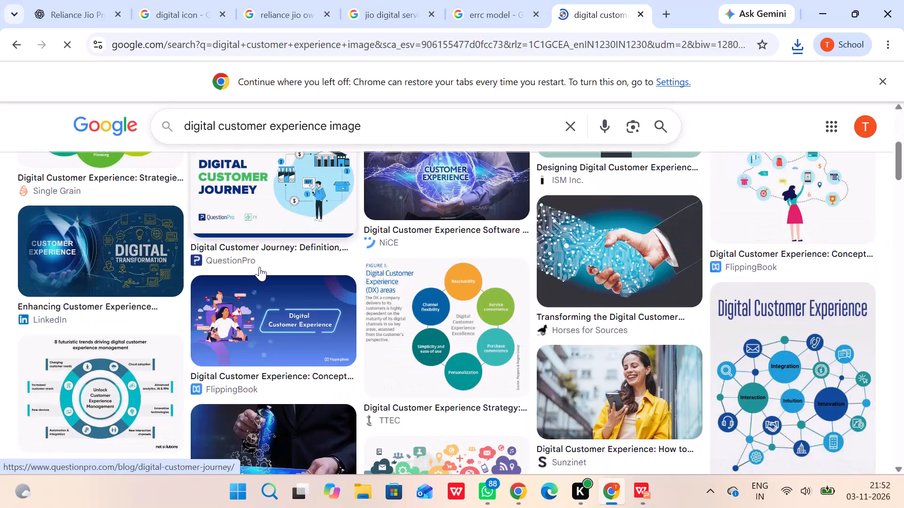
Browse the "digital customer experience image" results for a picture suited to the Digital Customer Experience circle.
scroll(259, 267, down, 1)
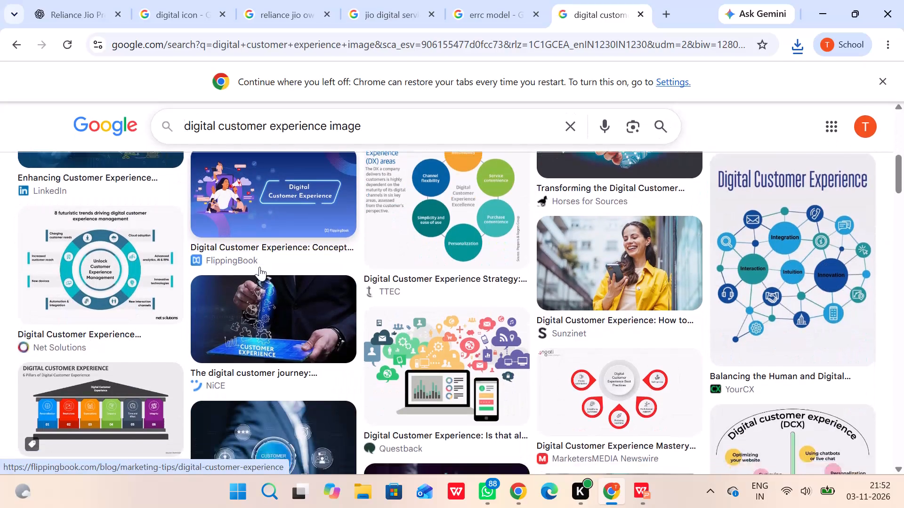
scroll(259, 267, down, 2)
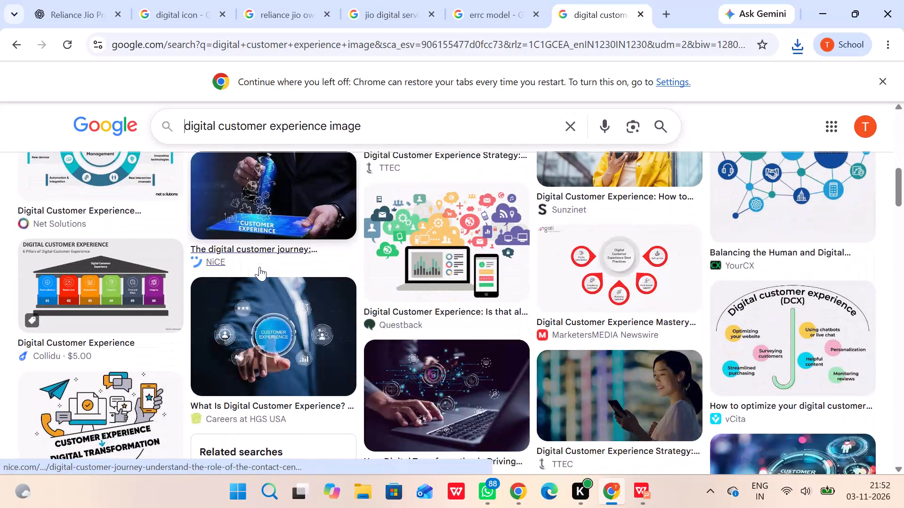
scroll(352, 300, down, 1)
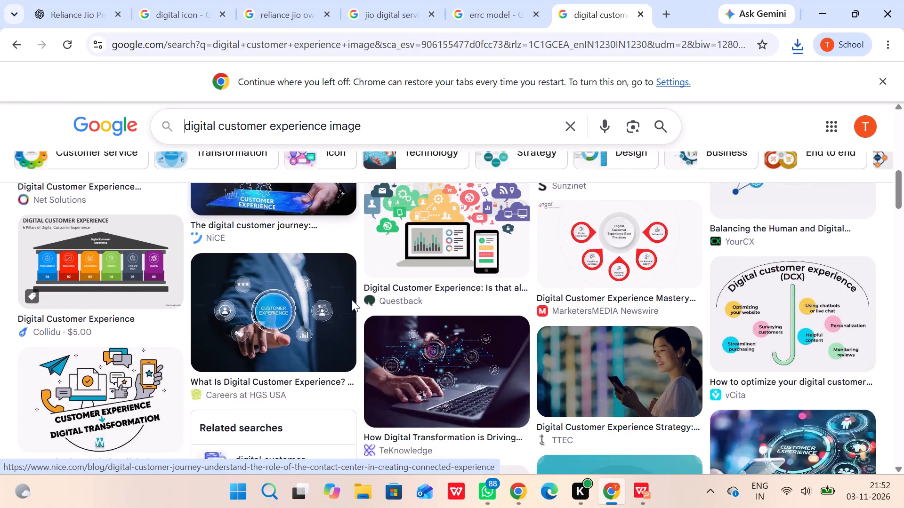
scroll(352, 300, down, 1)
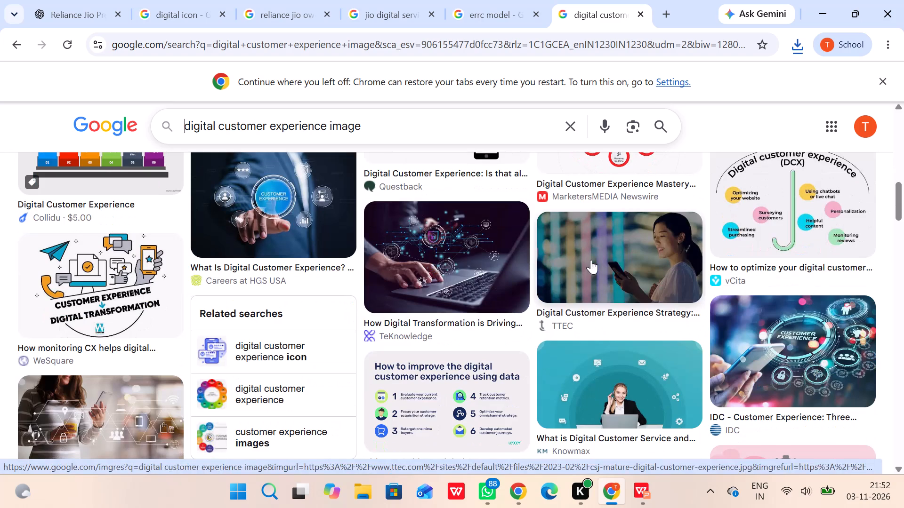
scroll(244, 381, down, 2)
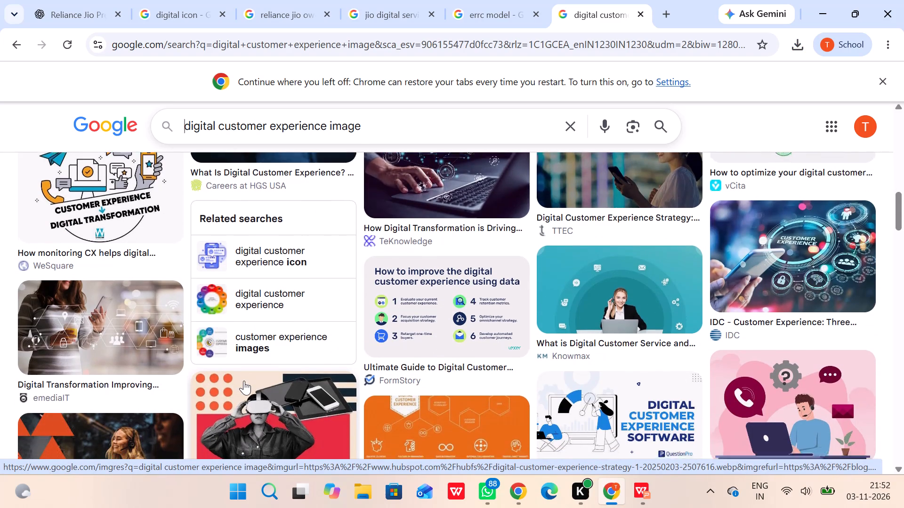
scroll(244, 381, down, 1)
scroll(244, 381, up, 1)
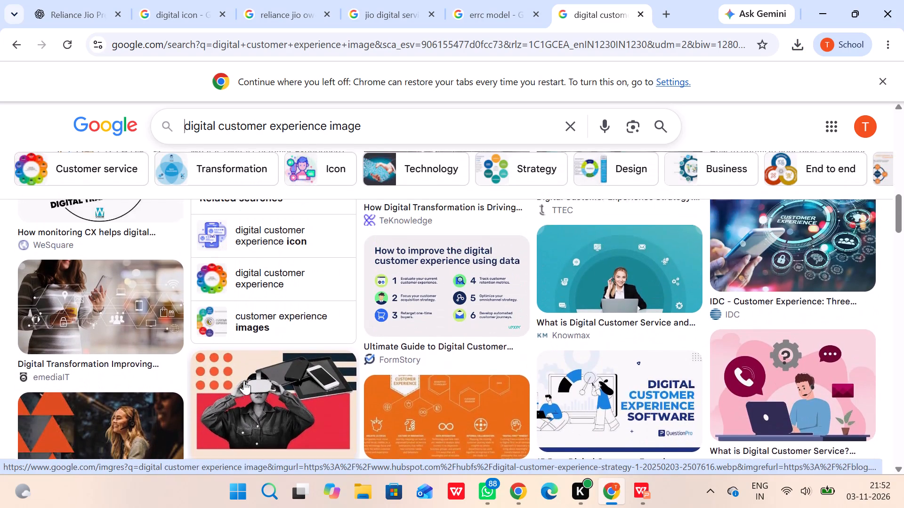
scroll(244, 381, up, 2)
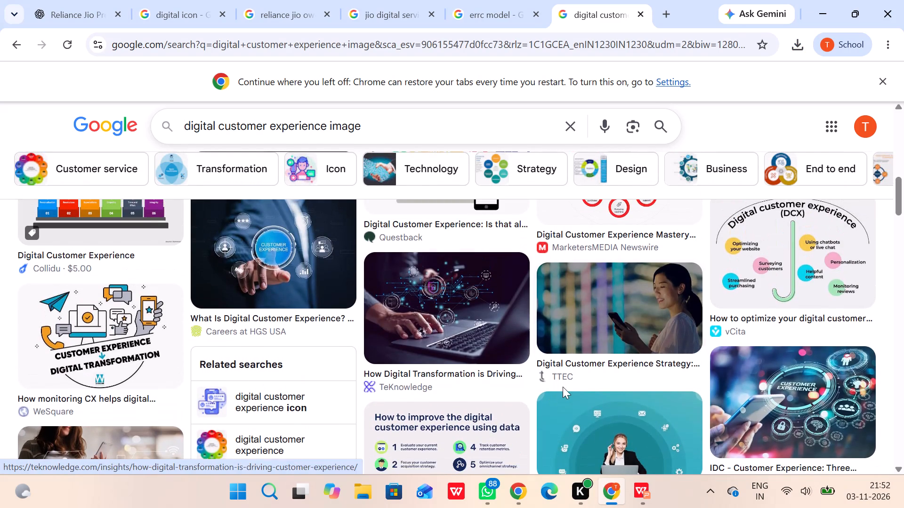
scroll(597, 298, down, 1)
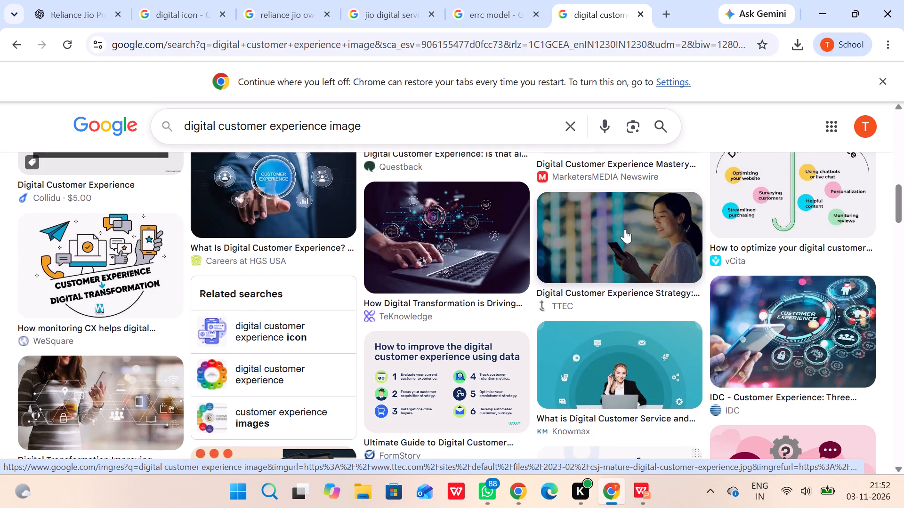
scroll(576, 327, down, 1)
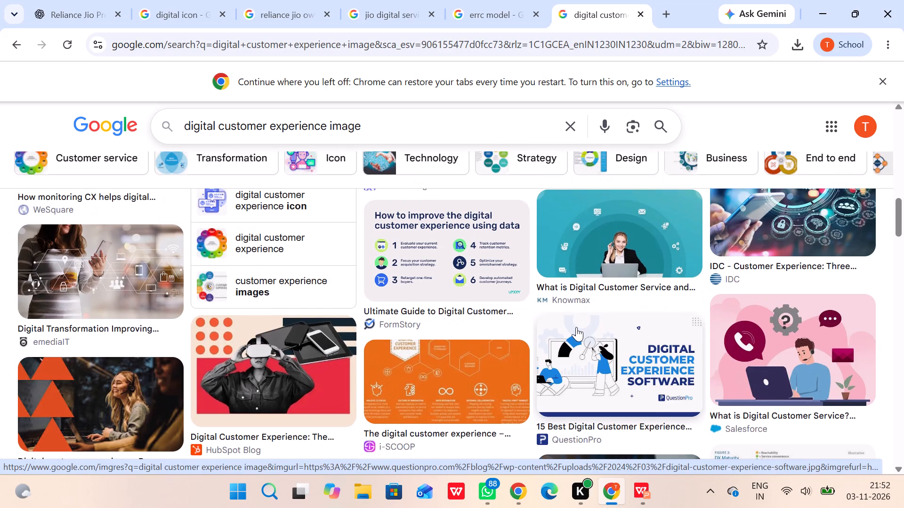
scroll(576, 327, down, 1)
Save Salesforce's pink "What is Digital Customer Service?" illustration as a JPEG in Downloads under the name experience.
right_click(797, 381)
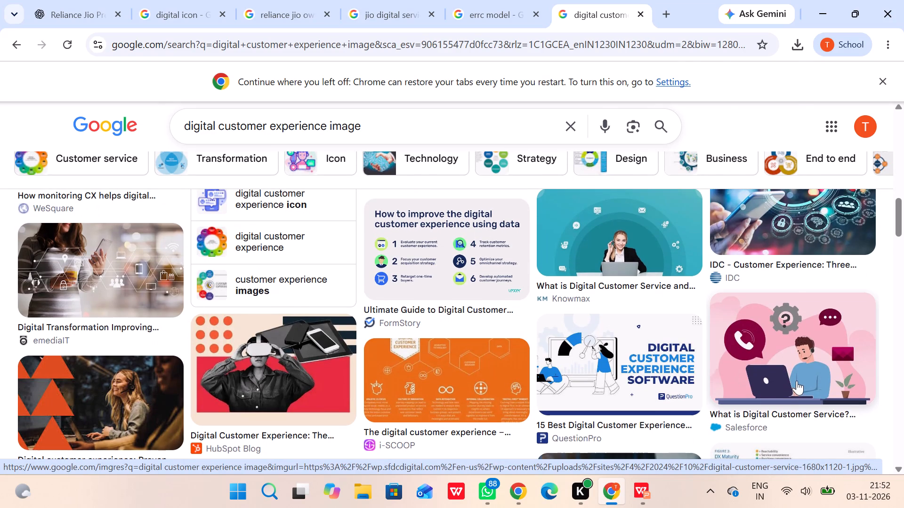
click(710, 275)
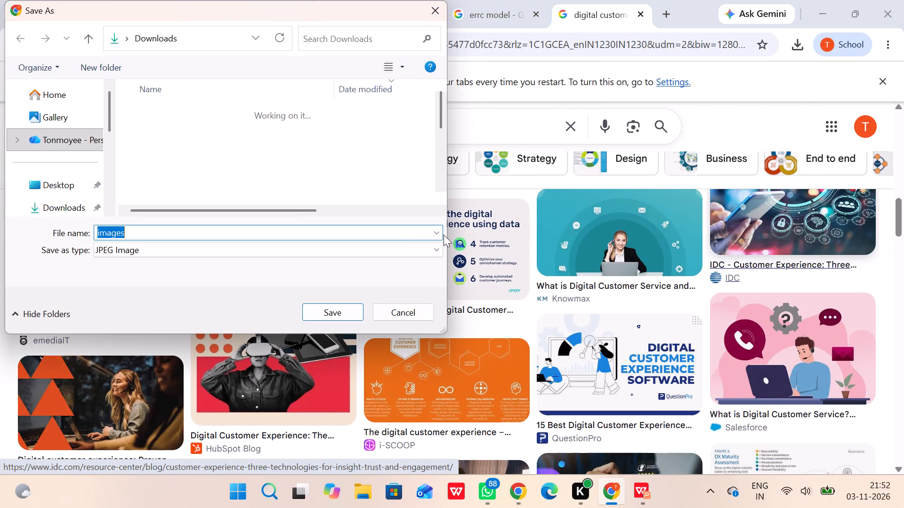
text(ex)
text(perience)
key(Return)
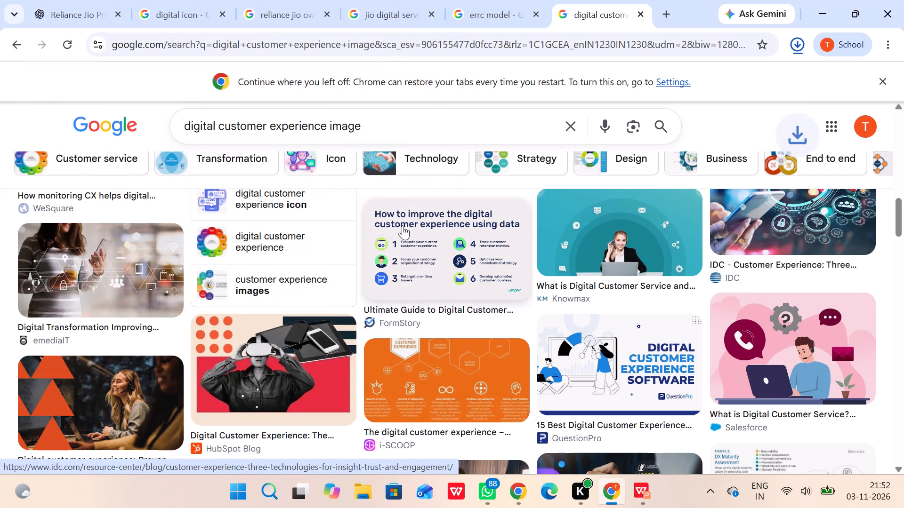
Switch to WPS and delete the people icon from the green Digital Customer Experience circle on the Raise slide.
click(631, 484)
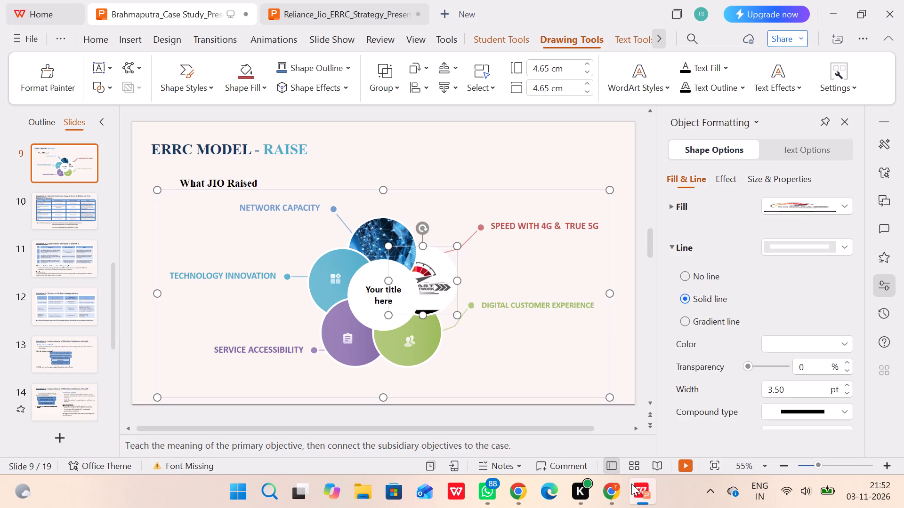
right_click(420, 276)
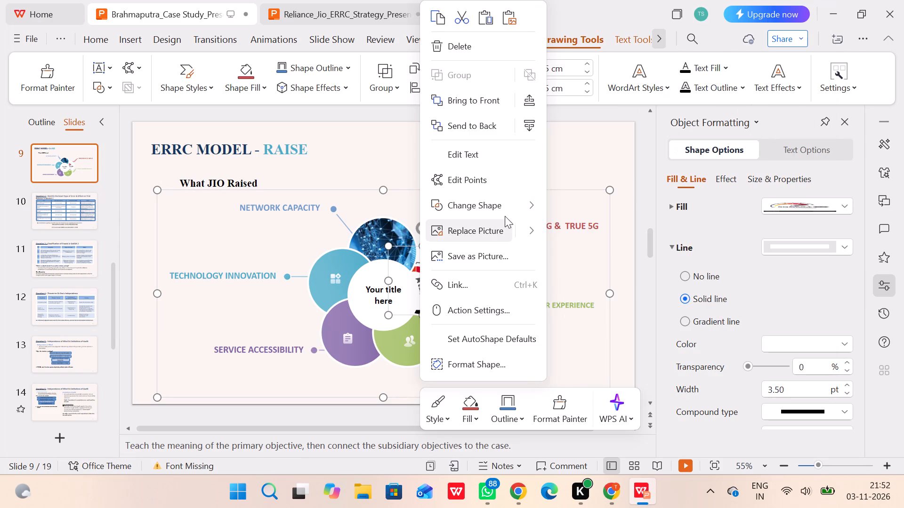
click(402, 346)
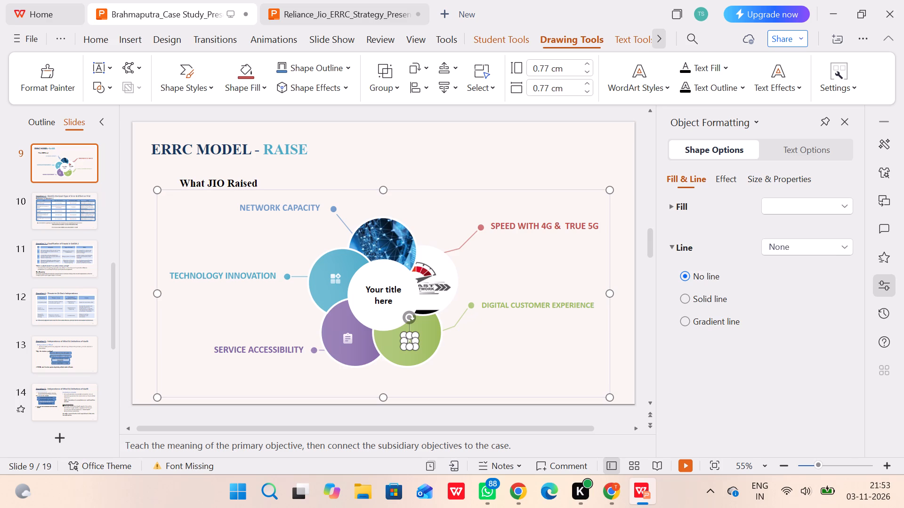
key(BackSpace)
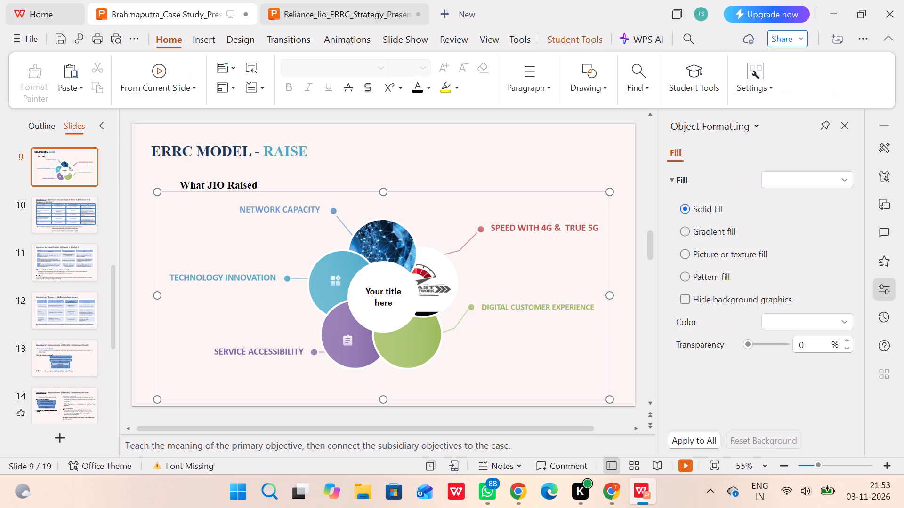
Fill the green Digital Customer Experience circle with the downloaded picture experience.jpg.
click(406, 341)
double_click(406, 341)
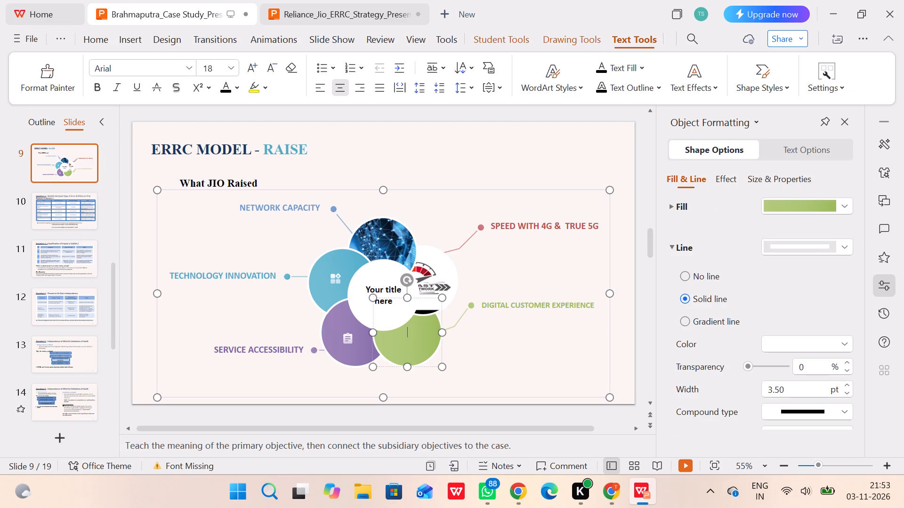
right_click(406, 341)
click(476, 220)
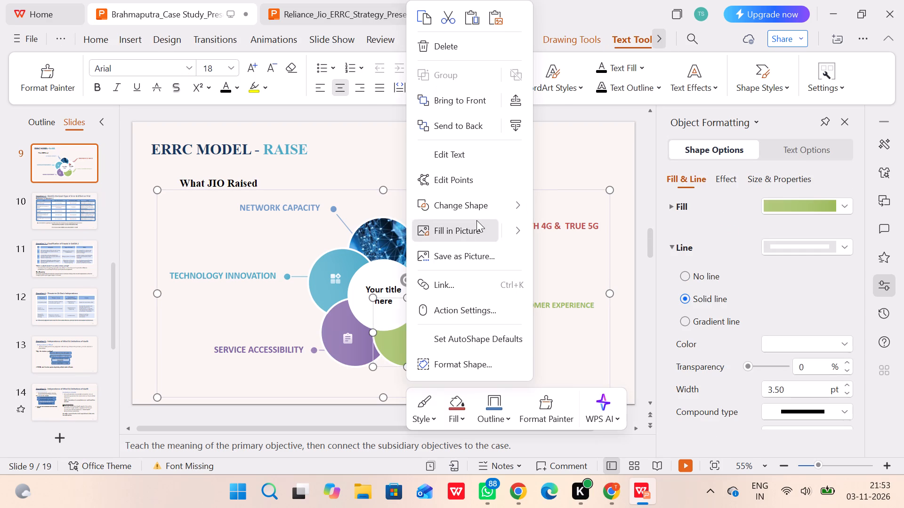
text(wex)
key(BackSpace)
key(BackSpace)
key(BackSpace)
text(ex)
click(416, 391)
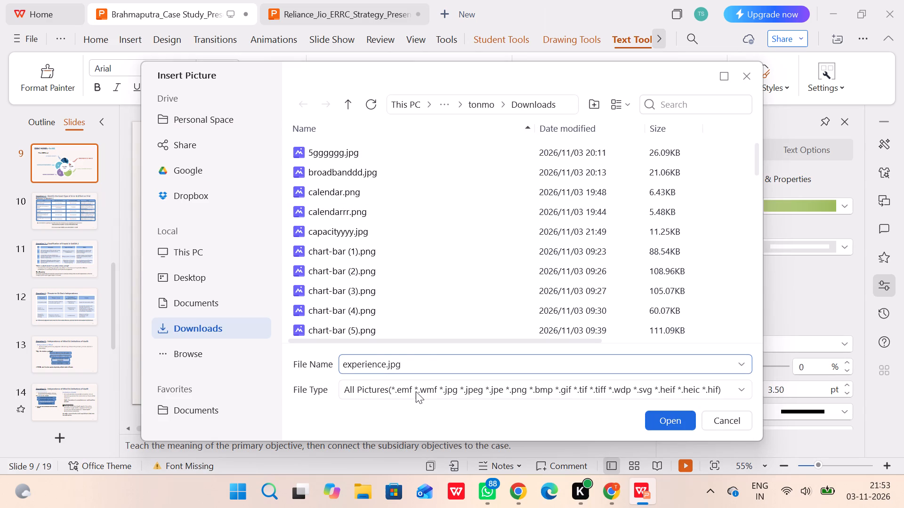
click(669, 416)
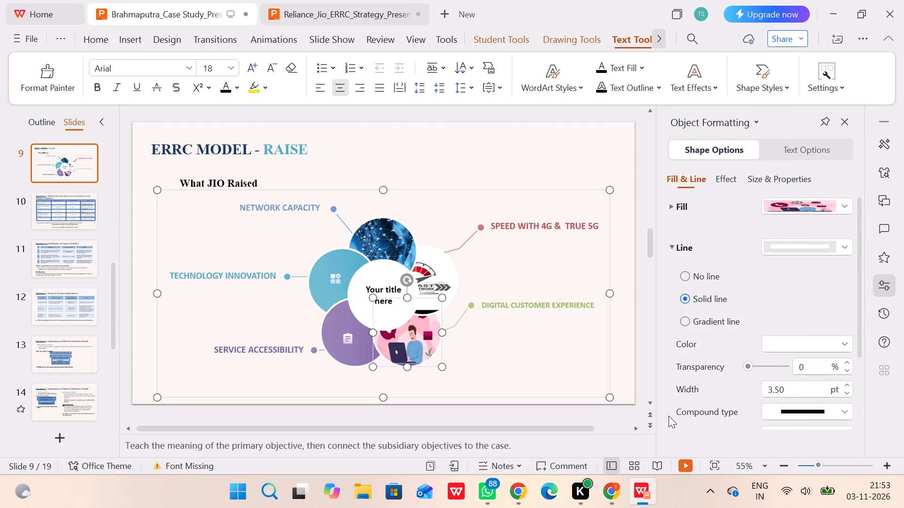
Delete the white icons from the purple Service Accessibility circle and the teal Technology Innovation circle.
click(354, 341)
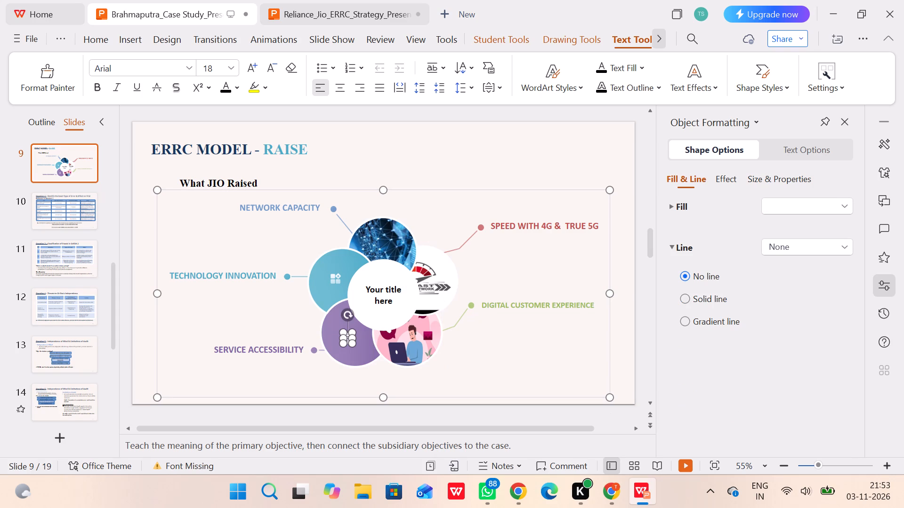
click(348, 345)
key(BackSpace)
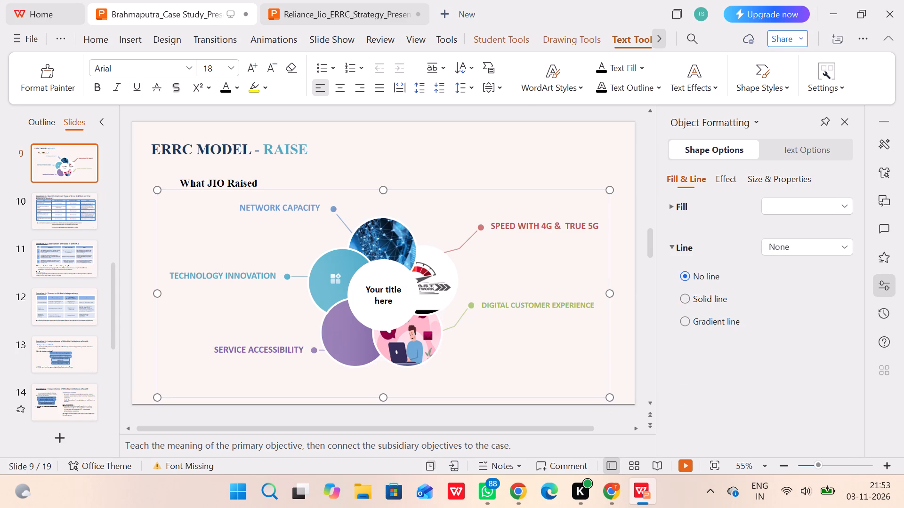
click(334, 283)
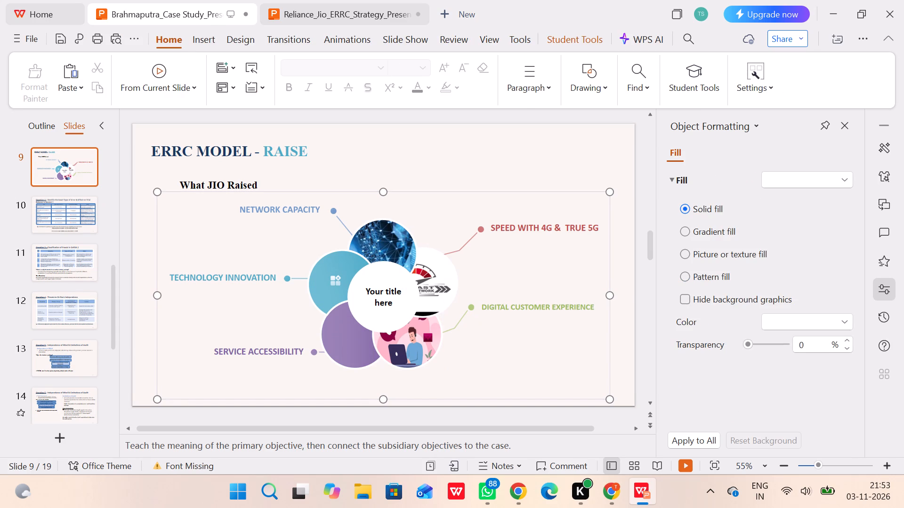
click(334, 283)
key(BackSpace)
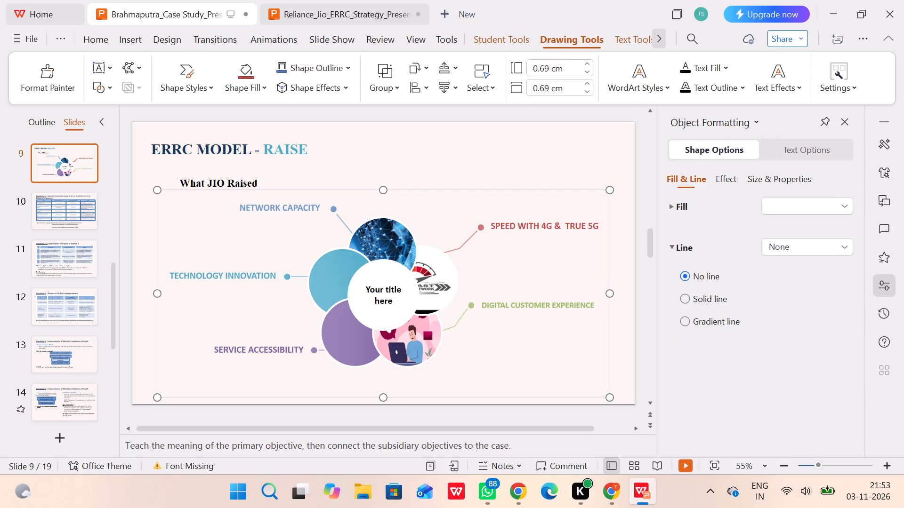
click(341, 349)
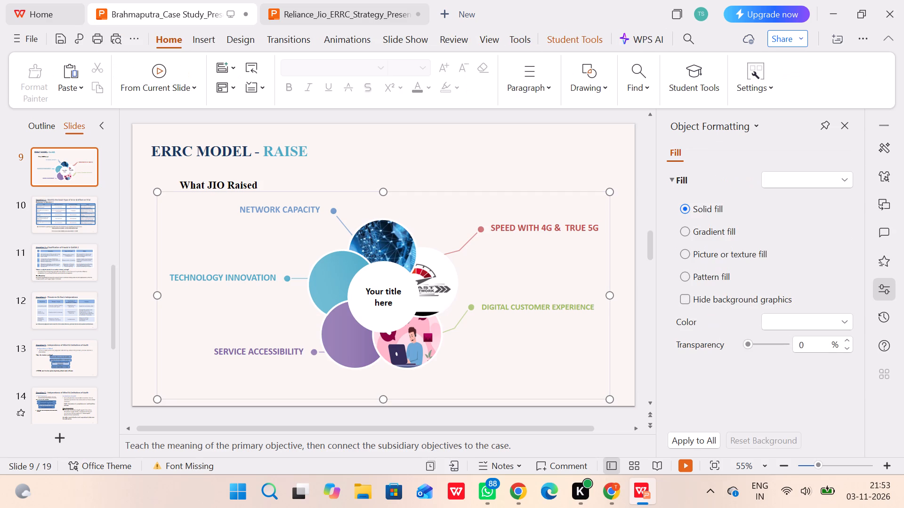
Switch to Chrome and search Google Images for "service accessibility image".
click(617, 488)
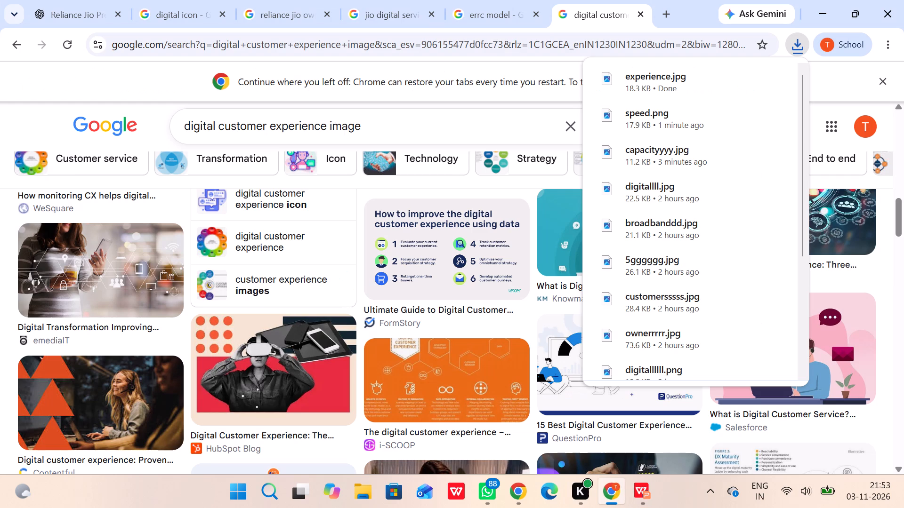
drag(325, 126, 161, 118)
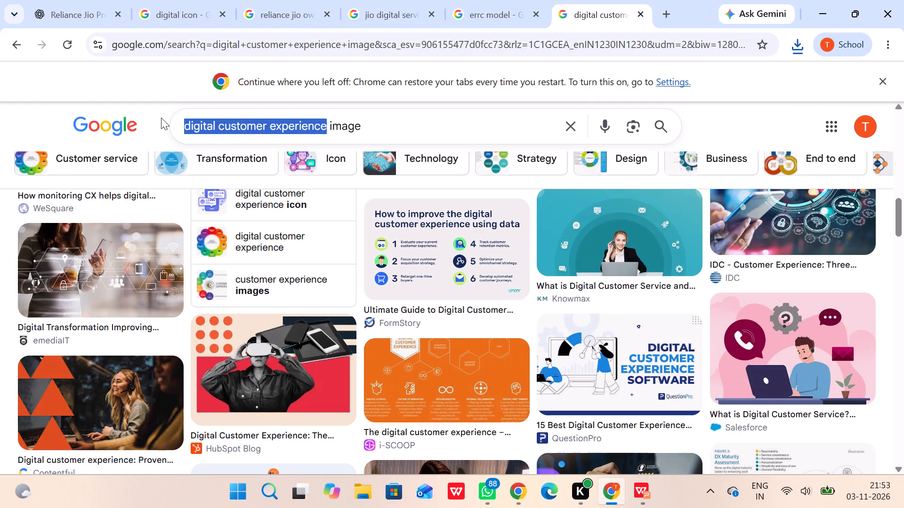
key(c)
key(BackSpace)
text(service acces)
text(si)
key(BackSpace)
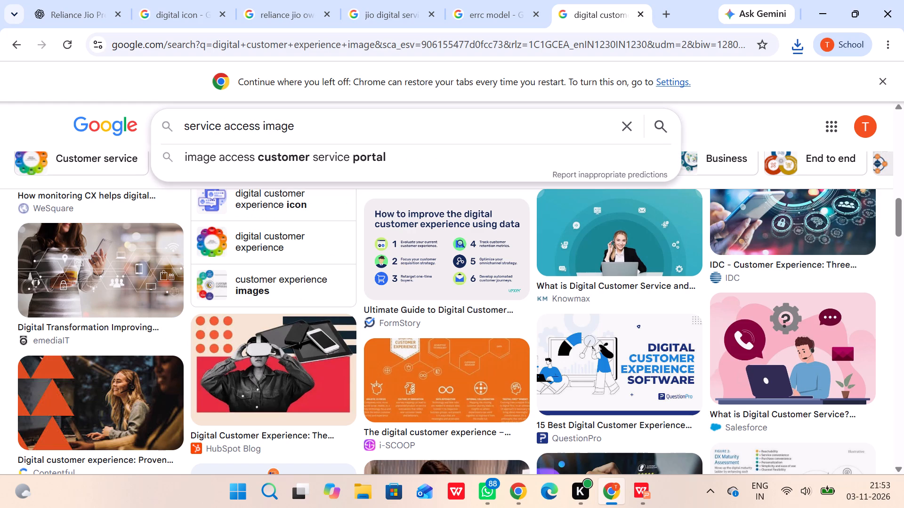
key(BackSpace)
text(sibility ')
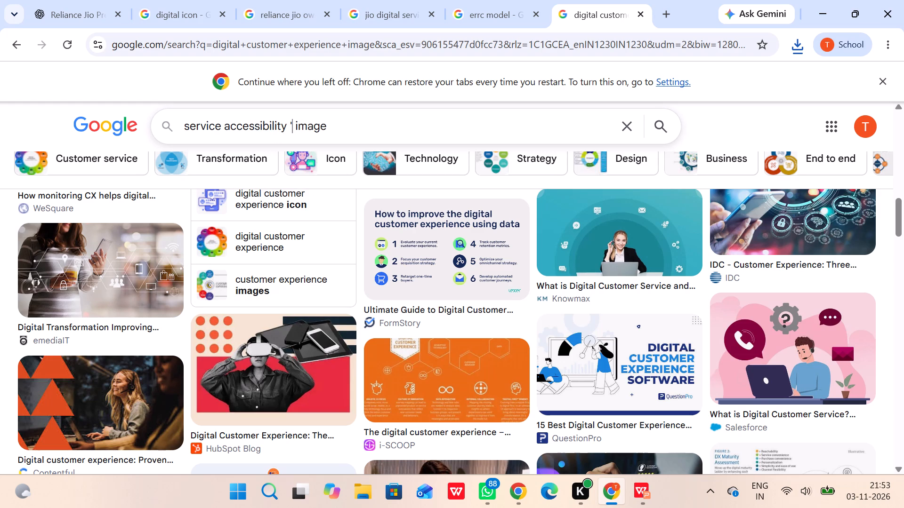
key(BackSpace)
key(Return)
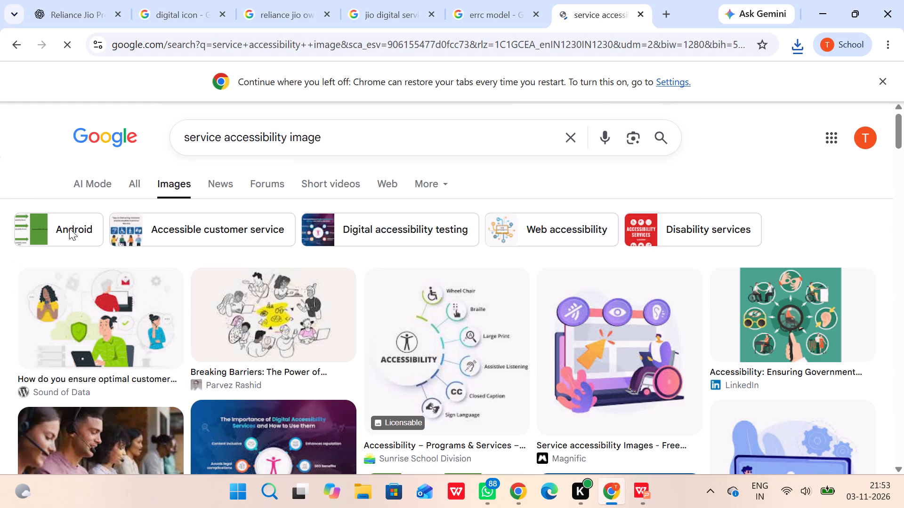
Browse the service accessibility pictures, then search Google Images for "jio service accessibility image" and look through the results.
scroll(274, 283, down, 1)
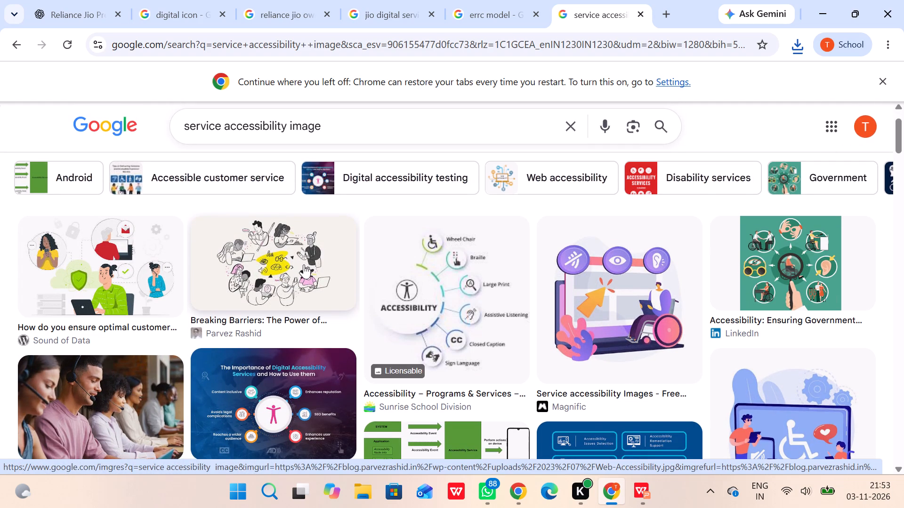
scroll(452, 302, down, 2)
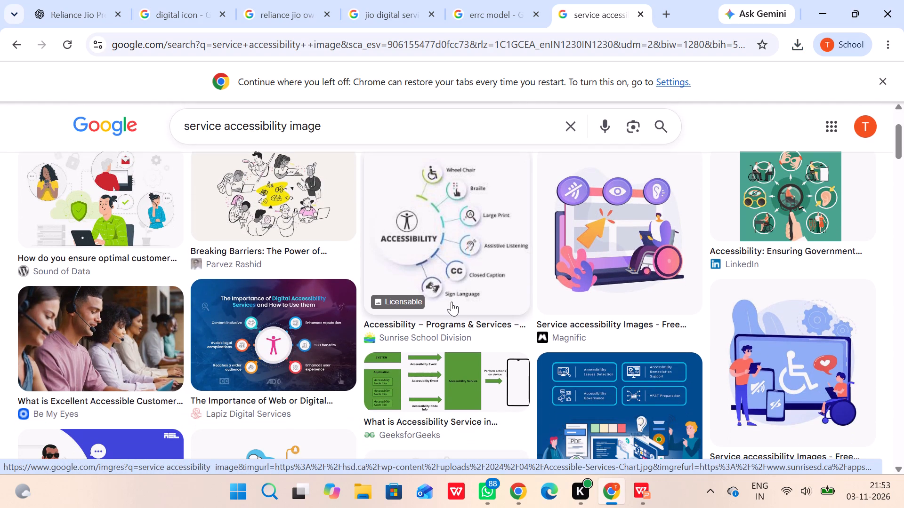
scroll(452, 302, down, 1)
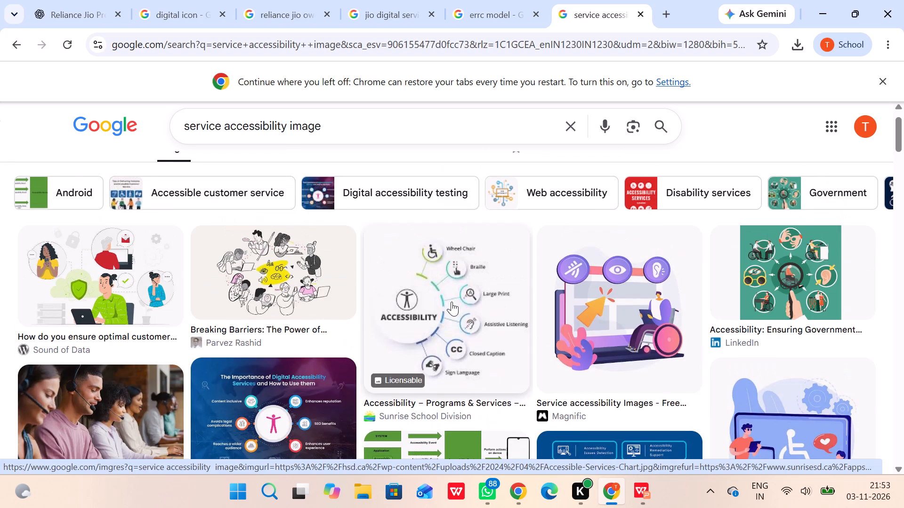
scroll(452, 302, down, 1)
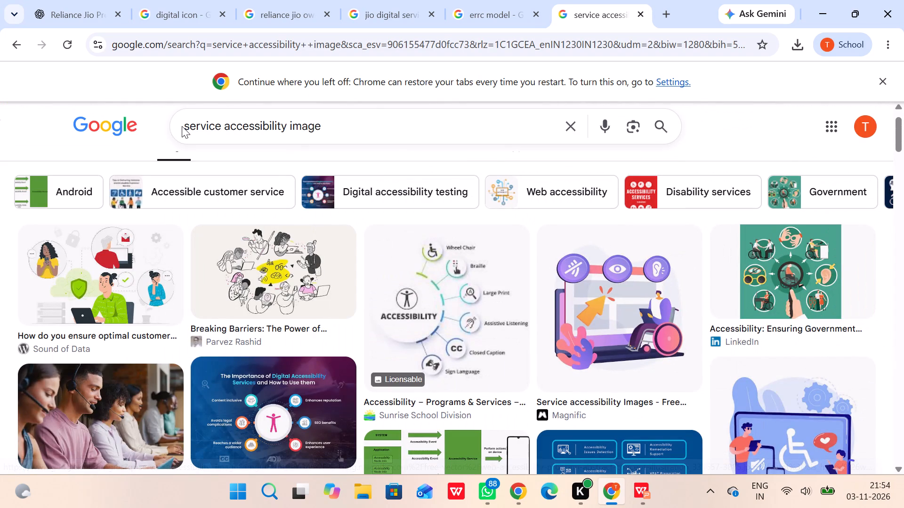
click(182, 126)
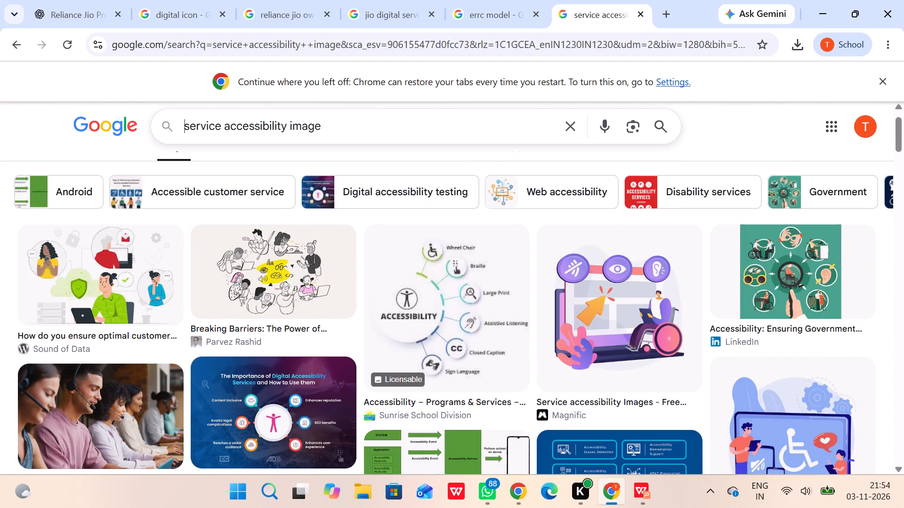
text(jio)
key(space)
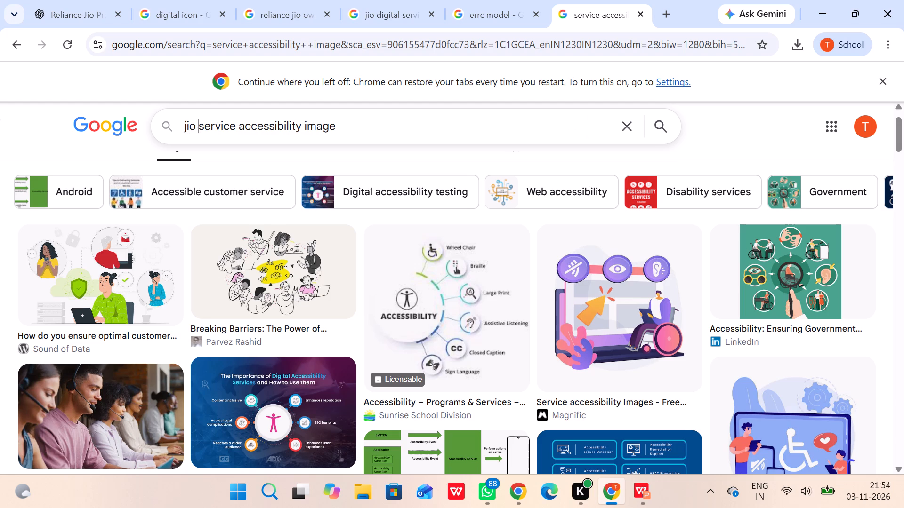
key(Return)
scroll(320, 268, down, 1)
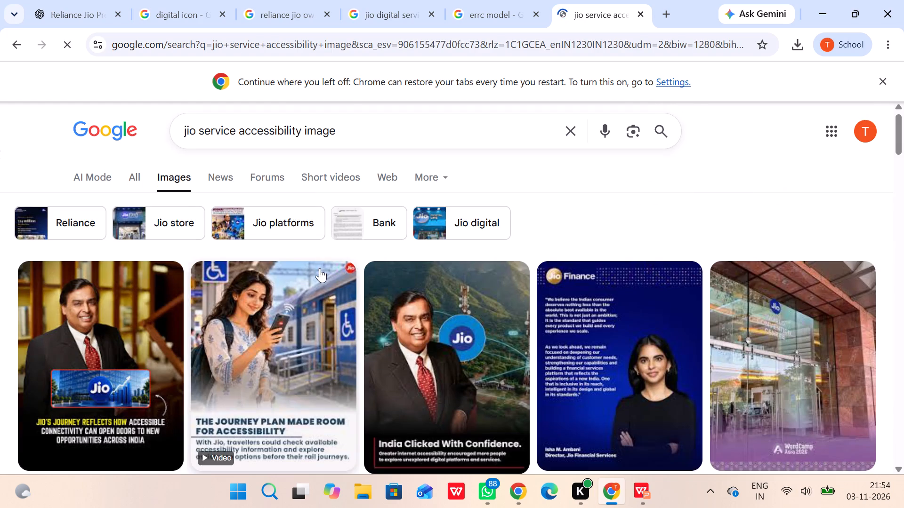
scroll(320, 268, down, 2)
scroll(320, 268, up, 4)
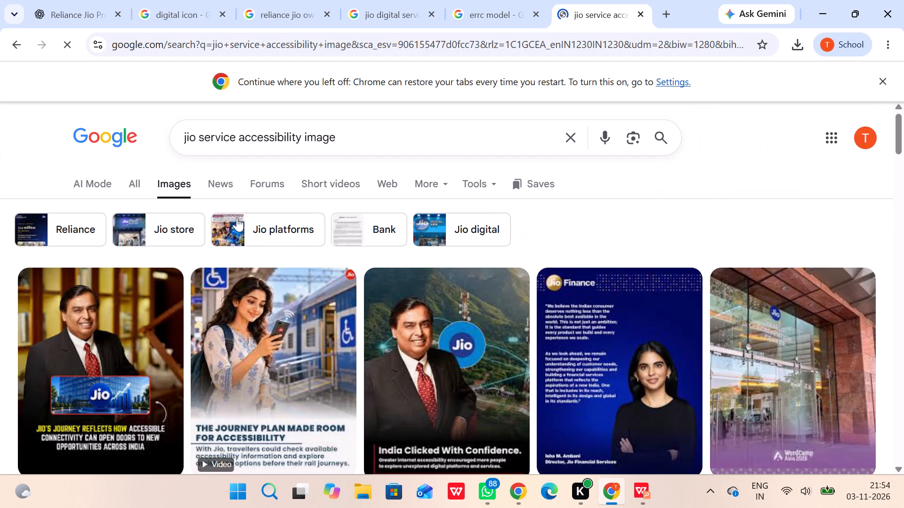
Return to the "service accessibility image" results and save the "Breaking Barriers: The Power of..." picture as serviceee.
click(13, 44)
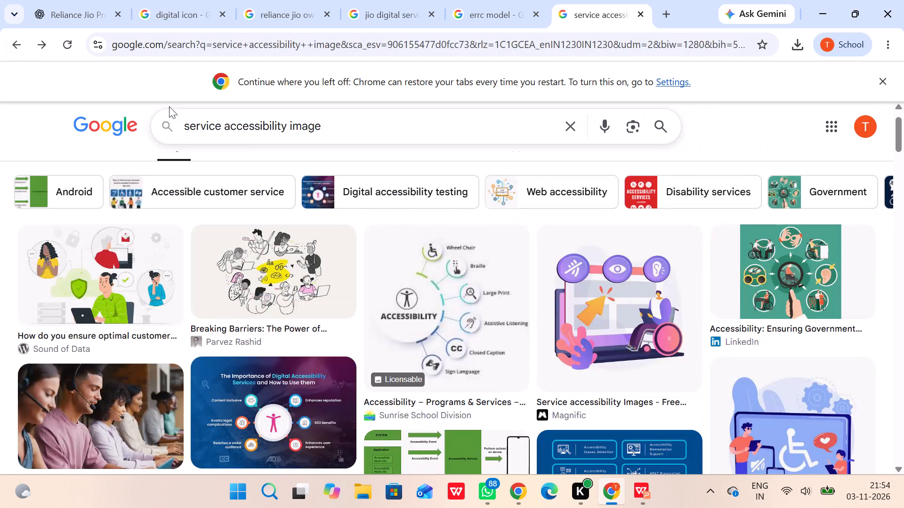
right_click(283, 271)
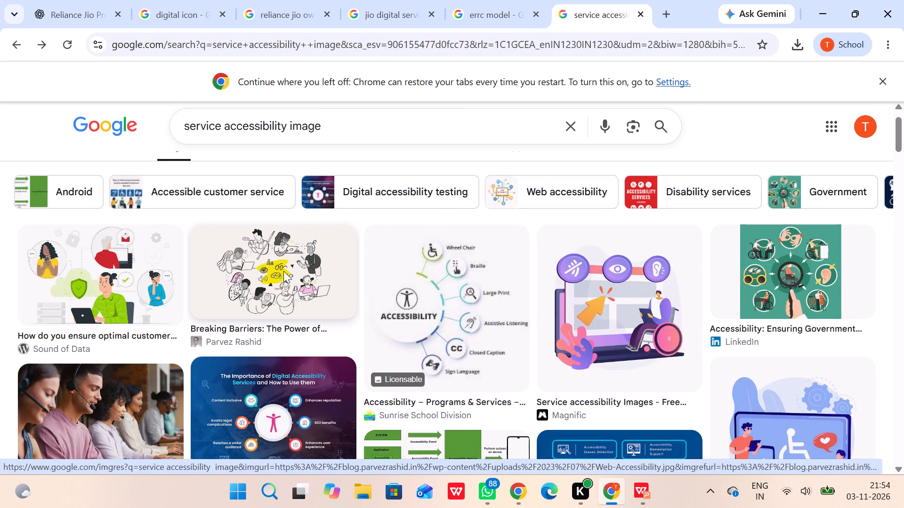
click(361, 361)
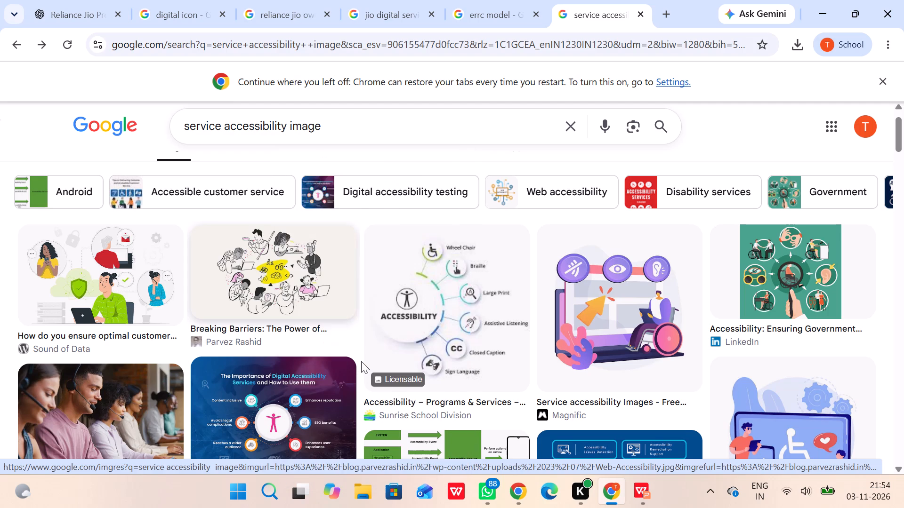
text(ser)
text(viceee)
key(Return)
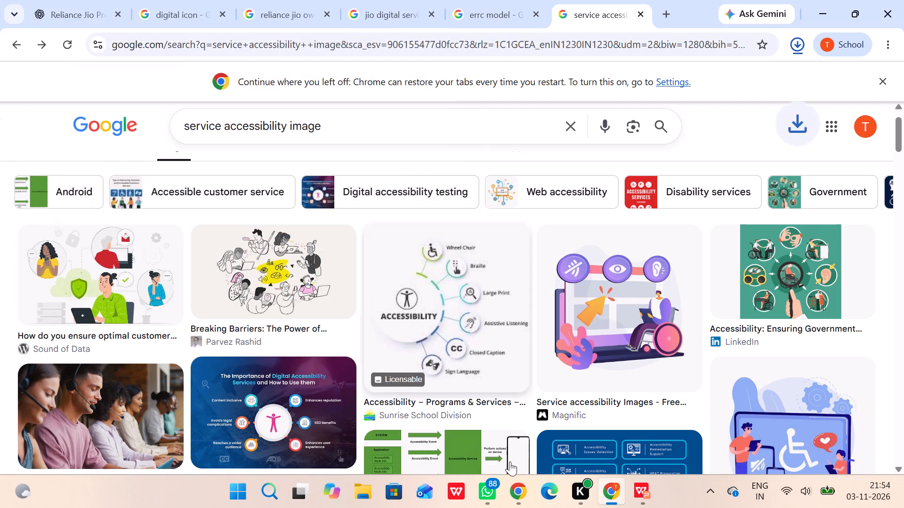
Switch to WPS and fill the purple Service Accessibility circle on the Raise slide with the downloaded picture serviceee.jpg.
click(632, 484)
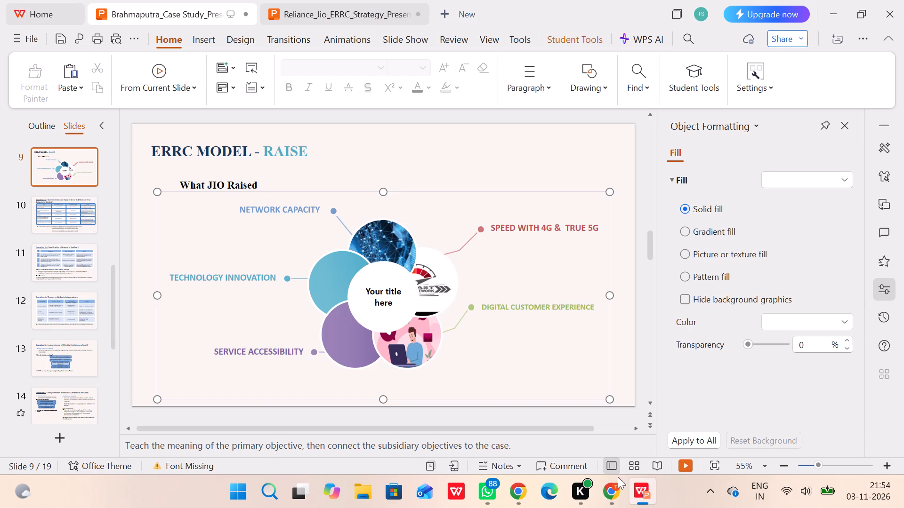
click(353, 339)
right_click(353, 339)
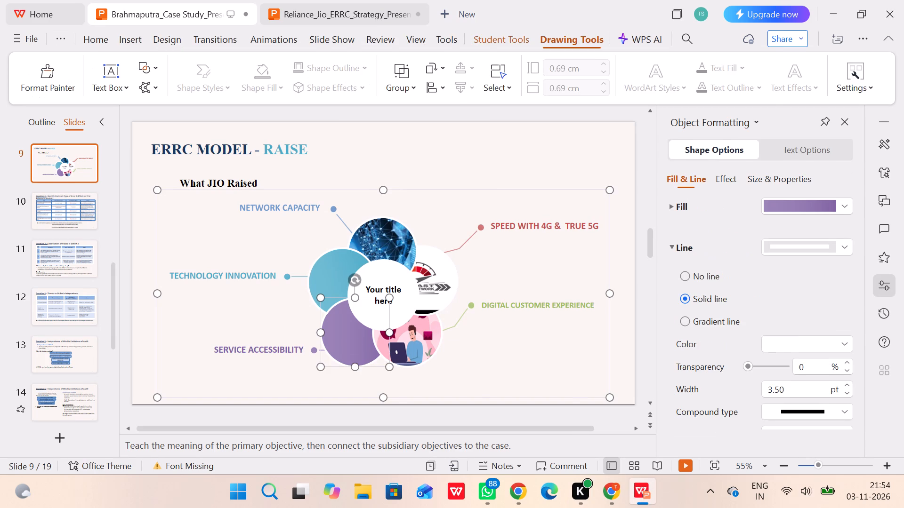
click(431, 227)
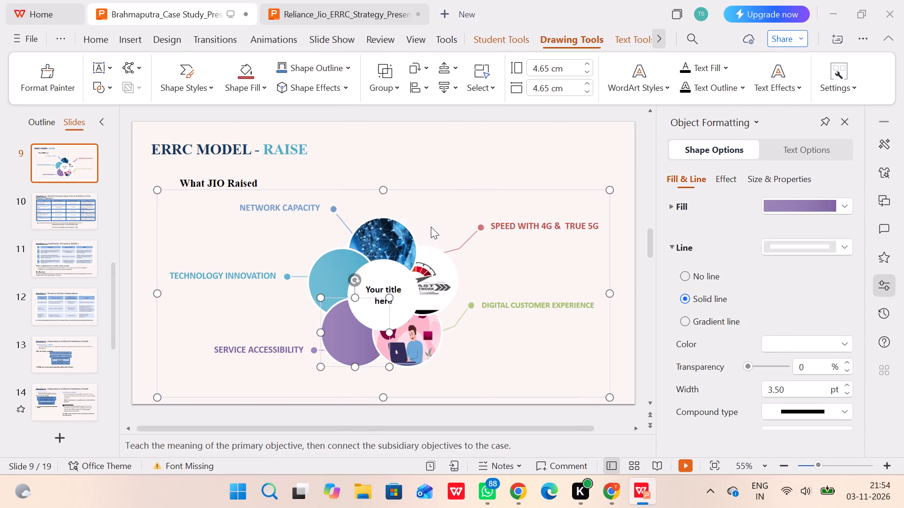
text(servi)
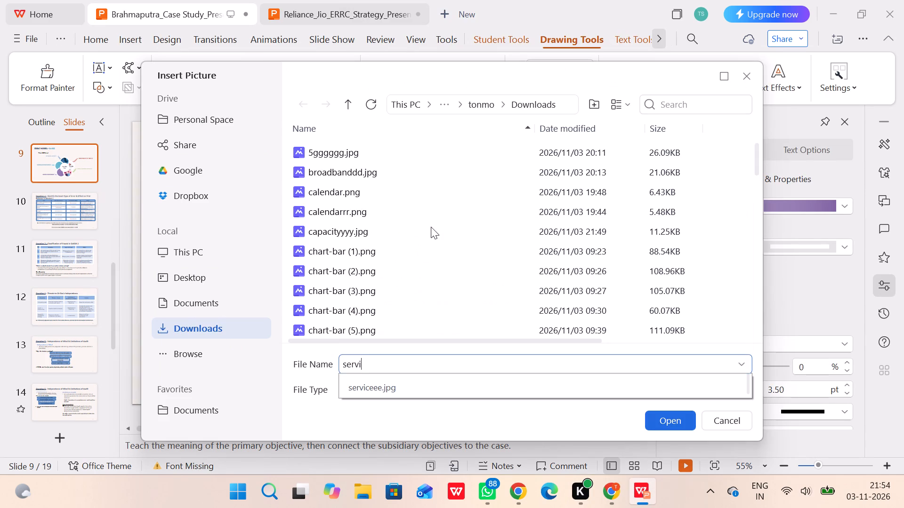
click(401, 394)
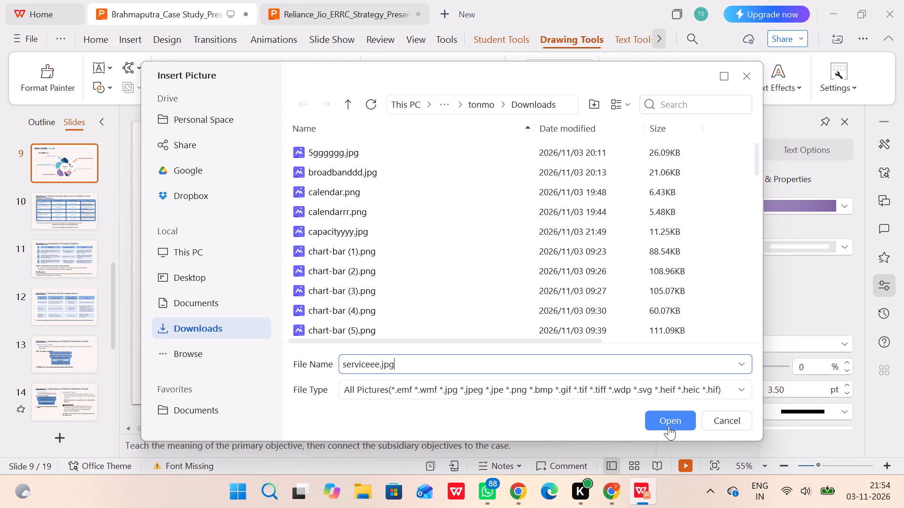
click(669, 426)
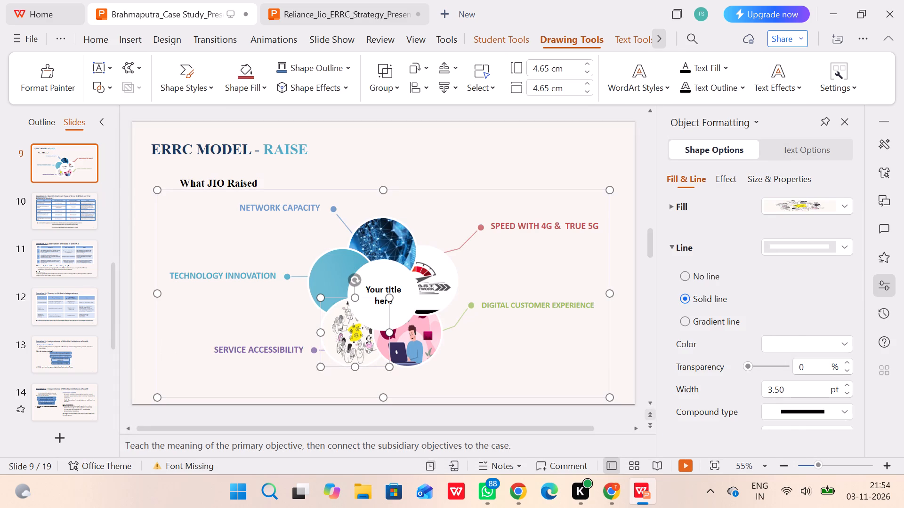
Select the teal Technology Innovation circle, then switch to Chrome and search Google Images for "technology innovation image".
click(331, 270)
click(607, 493)
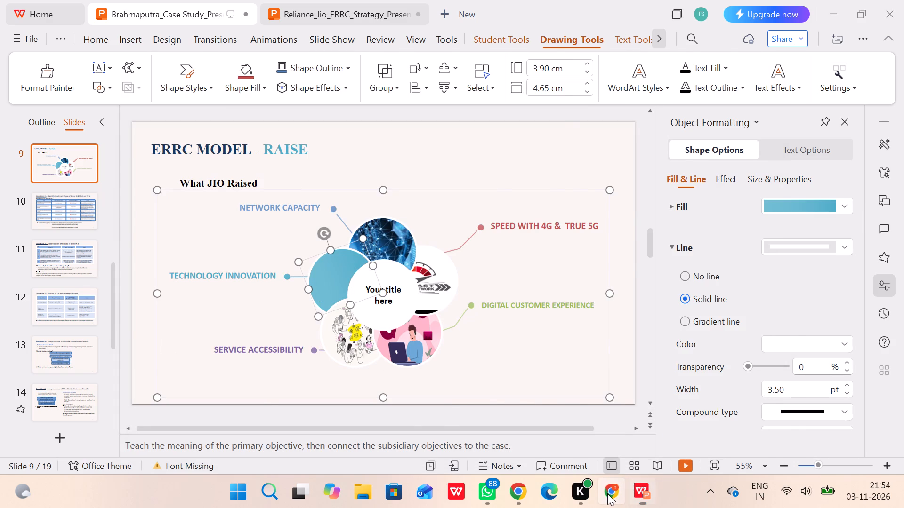
drag(286, 122, 242, 126)
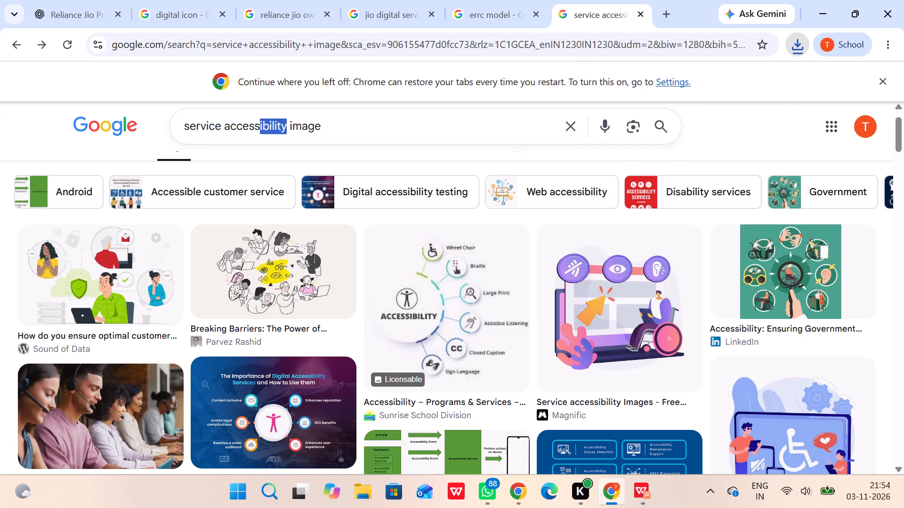
drag(242, 126, 147, 130)
text(technology innovation)
key(Return)
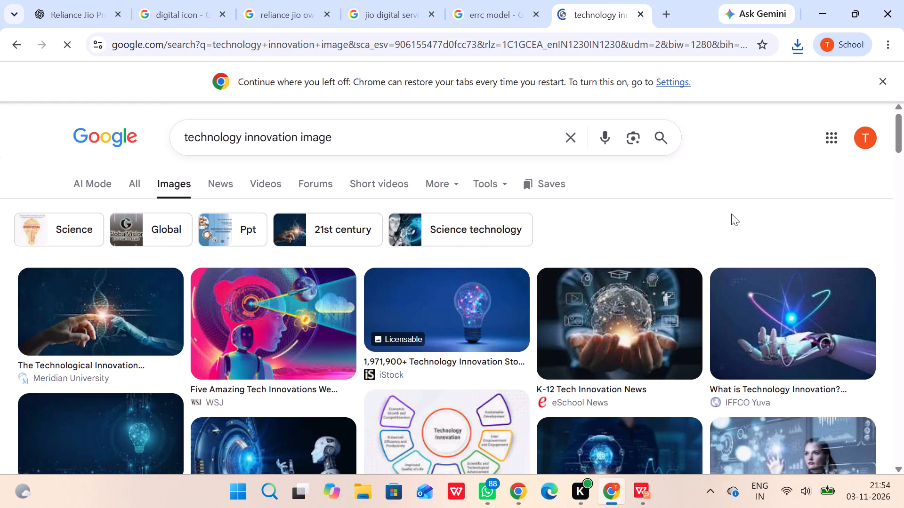
Search Google Images for "jio technology innovation image" and look through the results.
click(185, 135)
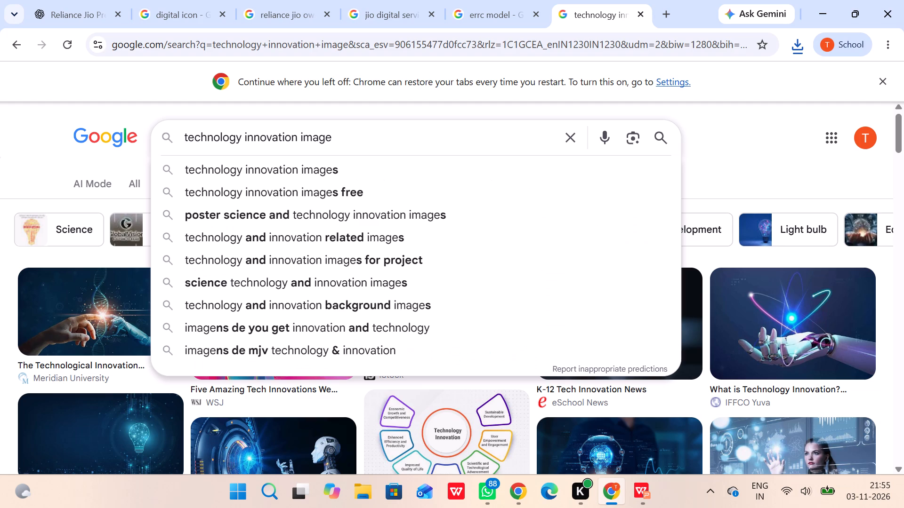
text(jio)
key(space)
key(Return)
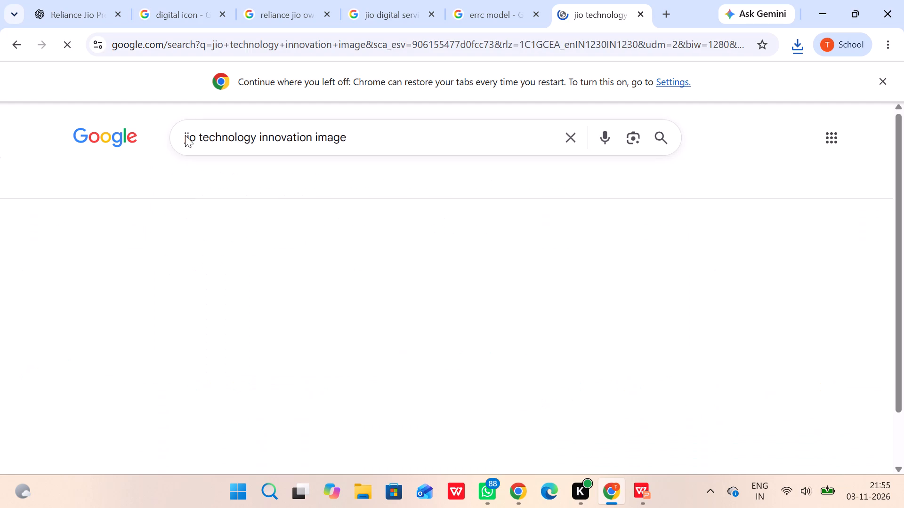
scroll(710, 189, down, 1)
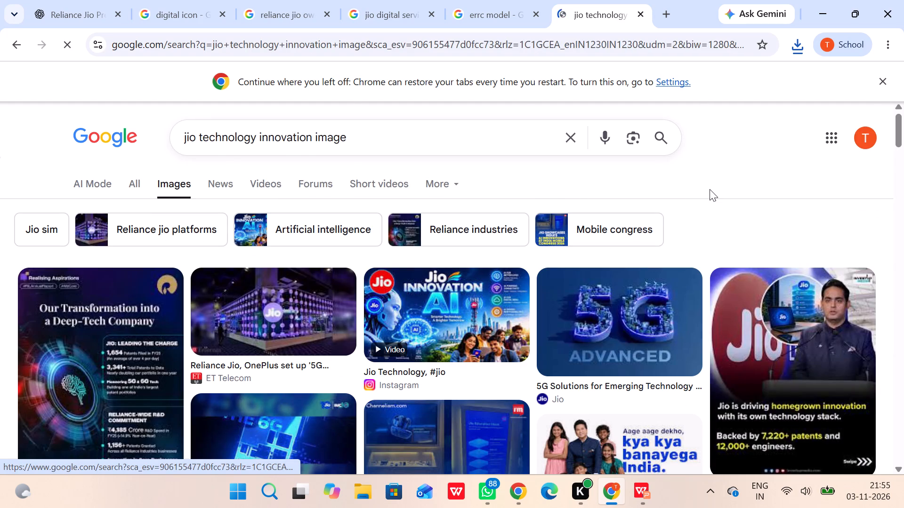
scroll(710, 189, down, 6)
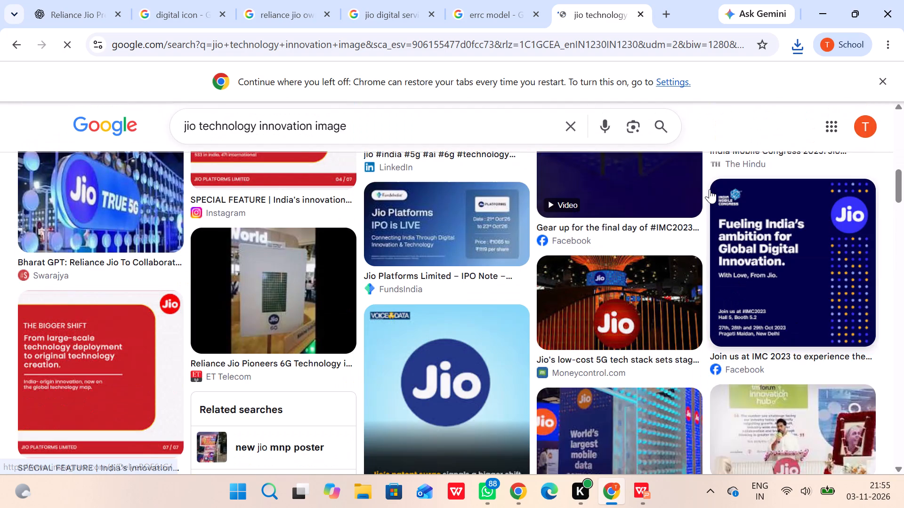
scroll(710, 189, down, 1)
Edit the word "jio" at the start of the technology innovation image search query.
click(195, 122)
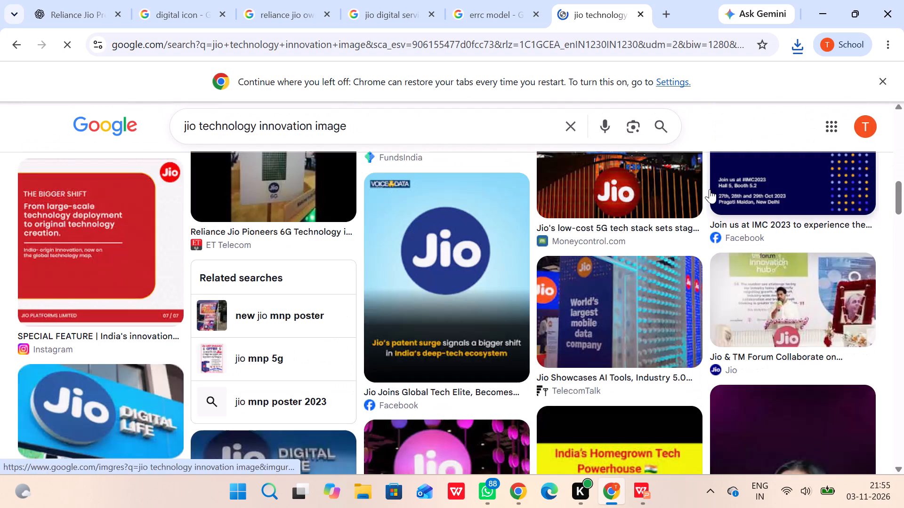
key(s)
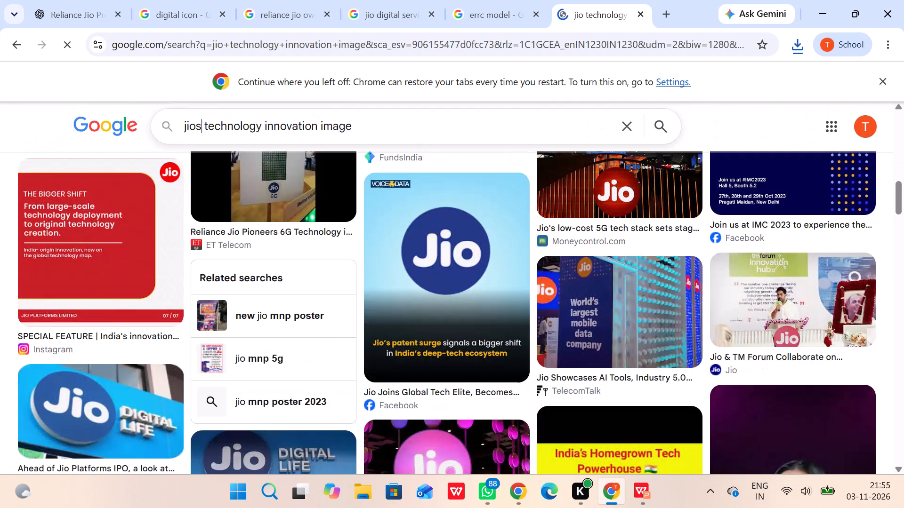